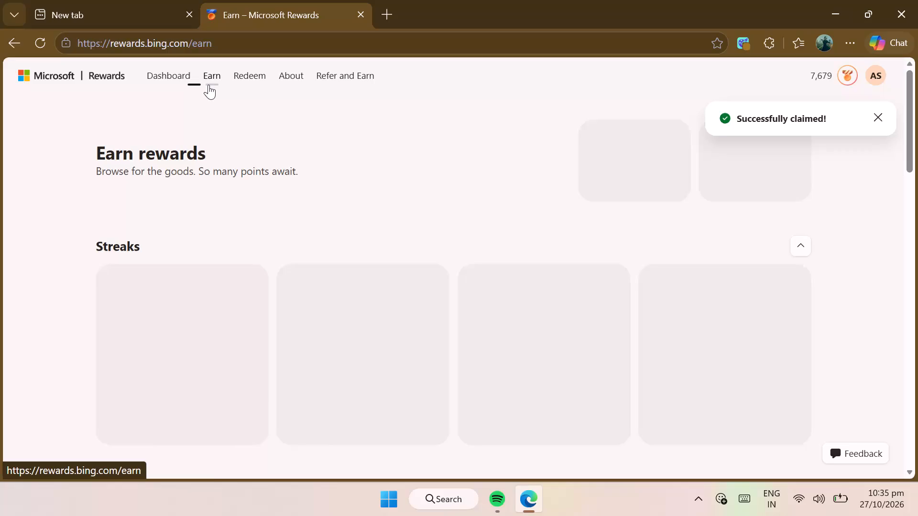
Open the uncompleted 5-point "Do you know the answer?" activity under Keep earning on the Rewards page.
scroll(474, 239, "down", 5)
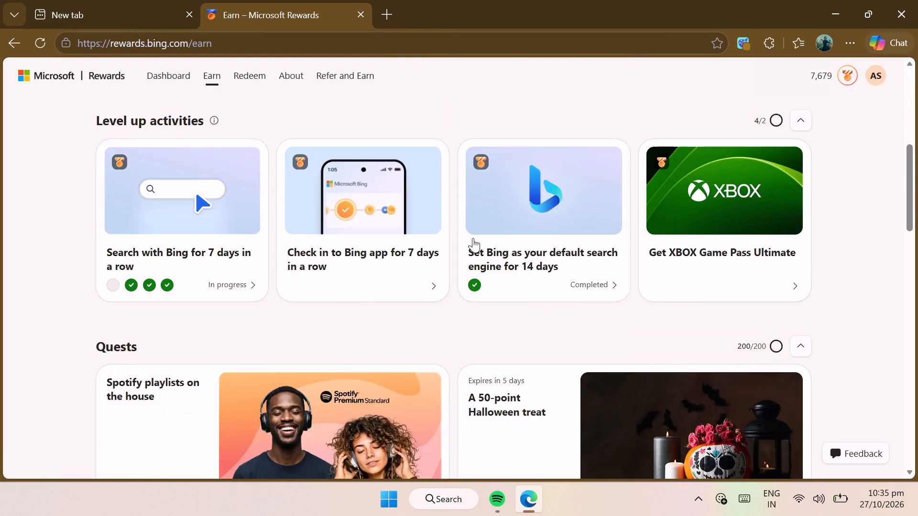
scroll(473, 238, "up", 4)
scroll(473, 236, "down", 14)
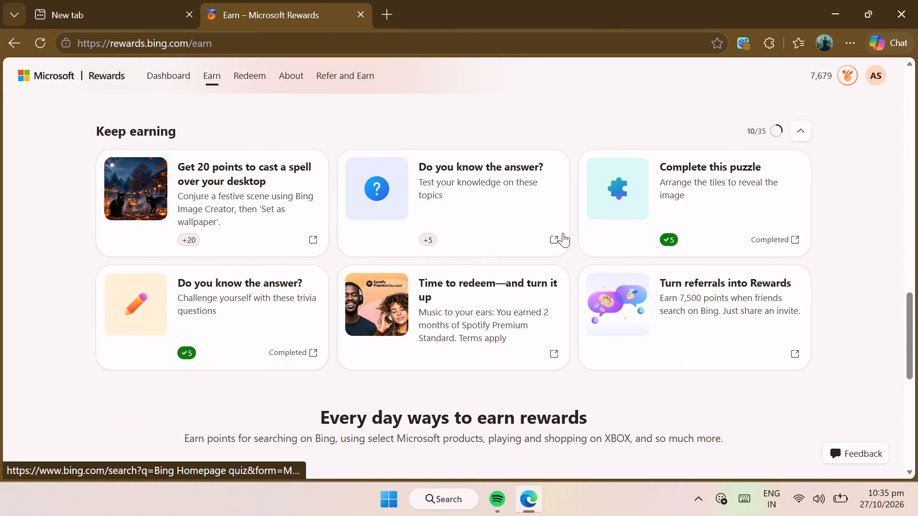
left_click(555, 236)
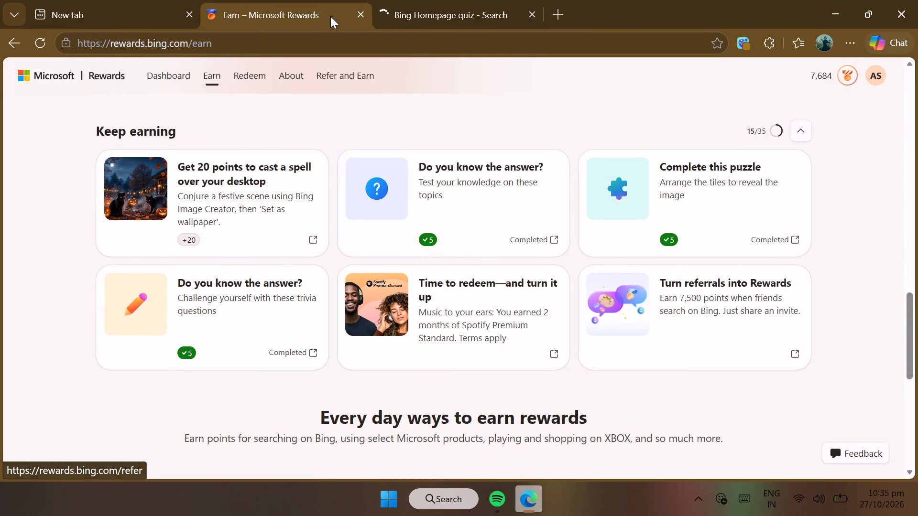
Close the Microsoft Rewards and Bing Homepage quiz tabs.
left_click(360, 17)
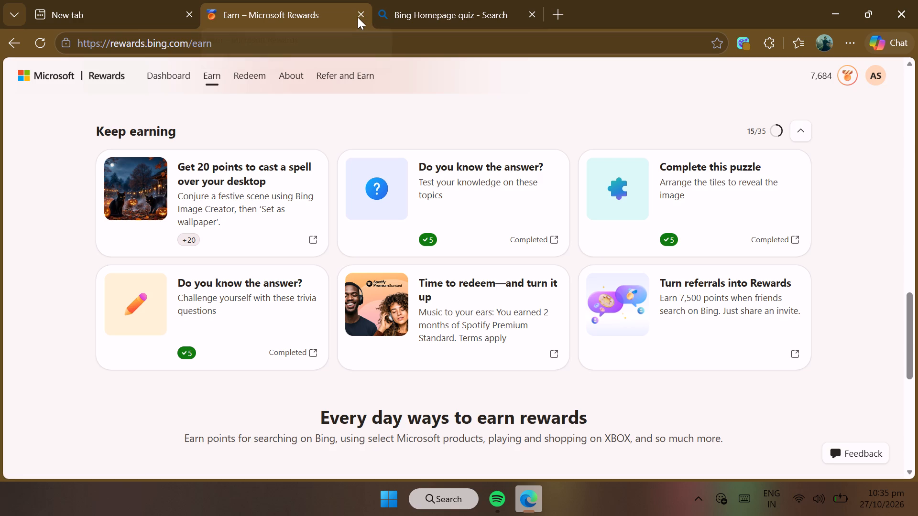
left_click(359, 16)
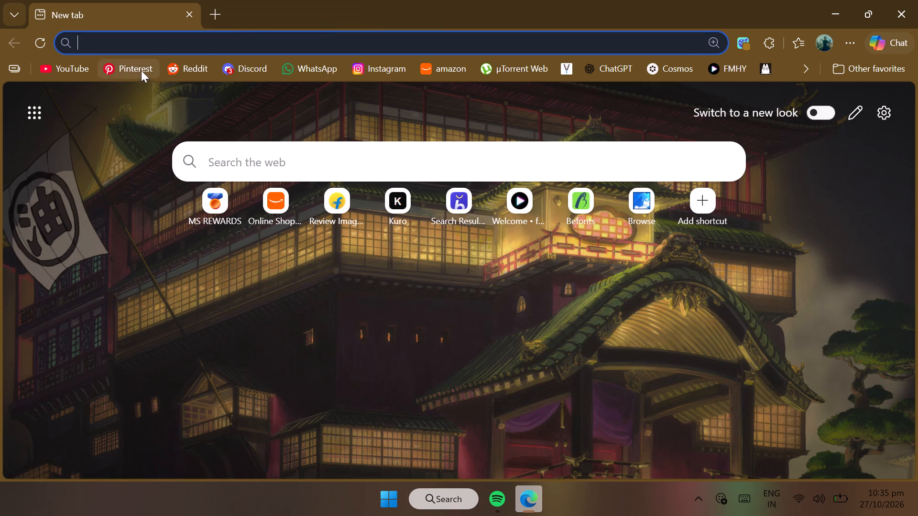
Open Pinterest in the remaining browser tab.
left_click(114, 74)
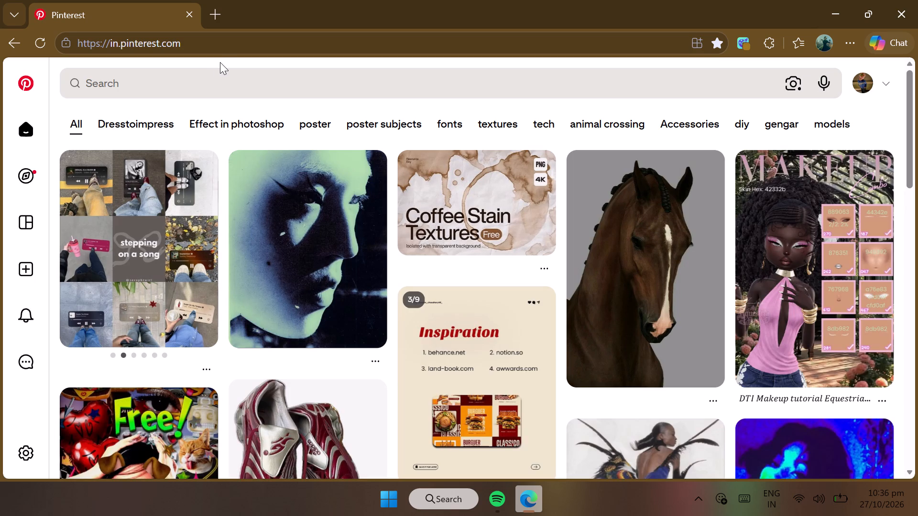
Search Pinterest for "dumb" and browse the resulting pins.
left_click(223, 82)
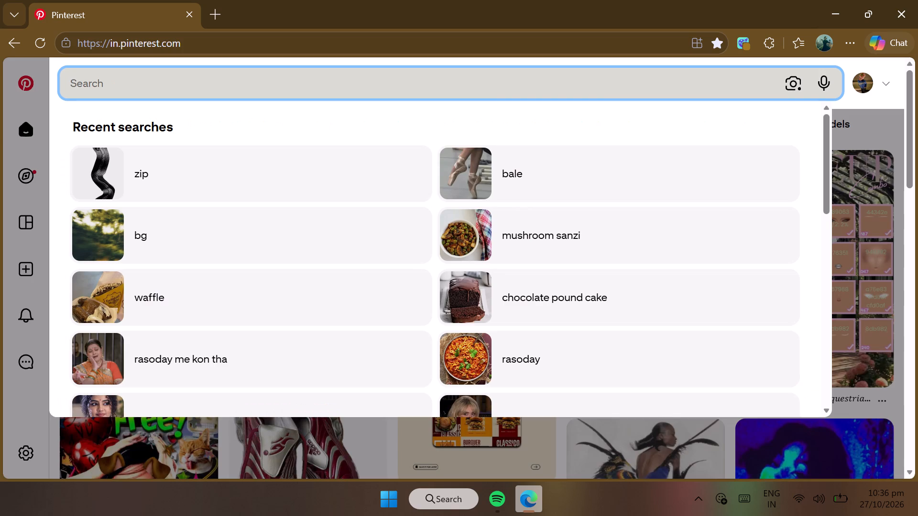
type("dumb")
key("Return")
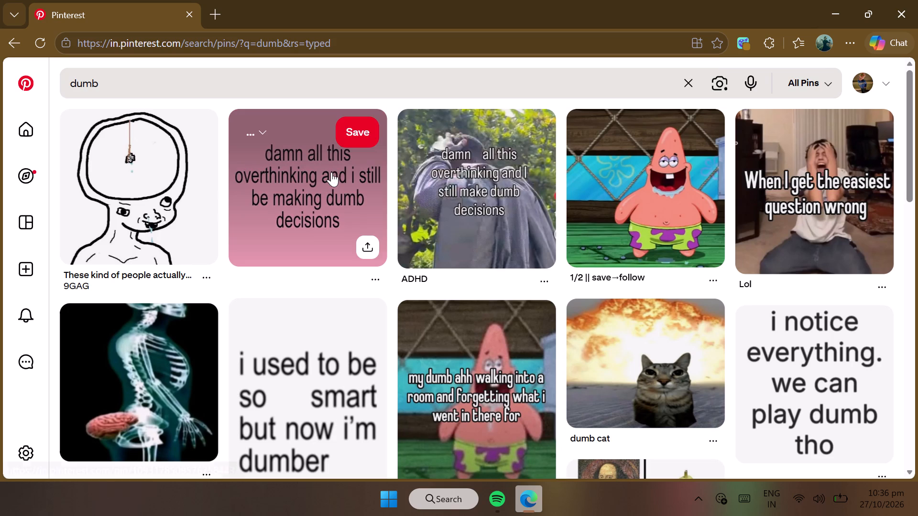
scroll(563, 208, "down", 8)
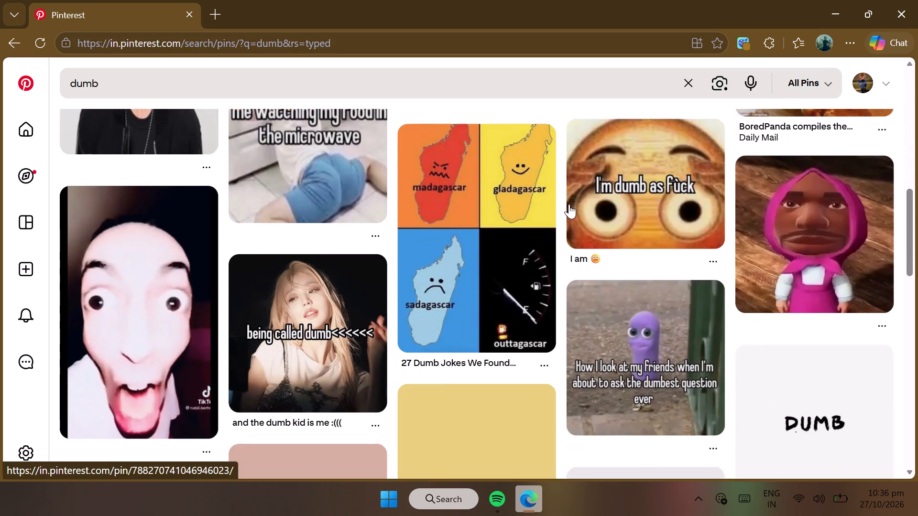
scroll(569, 204, "down", 1)
Replace the Pinterest search term with "donkey" and run the search.
left_click_drag(113, 86, 69, 97)
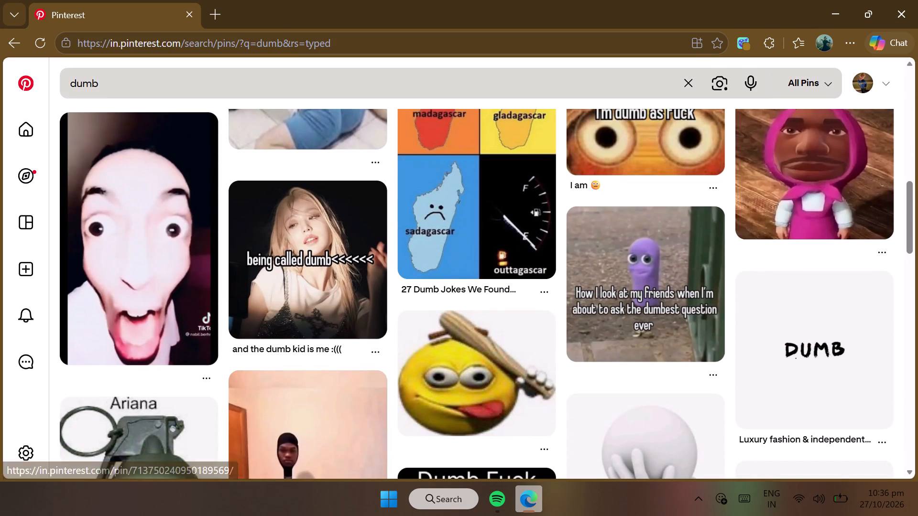
left_click_drag(69, 97, 56, 101)
left_click(102, 79)
left_click(121, 85)
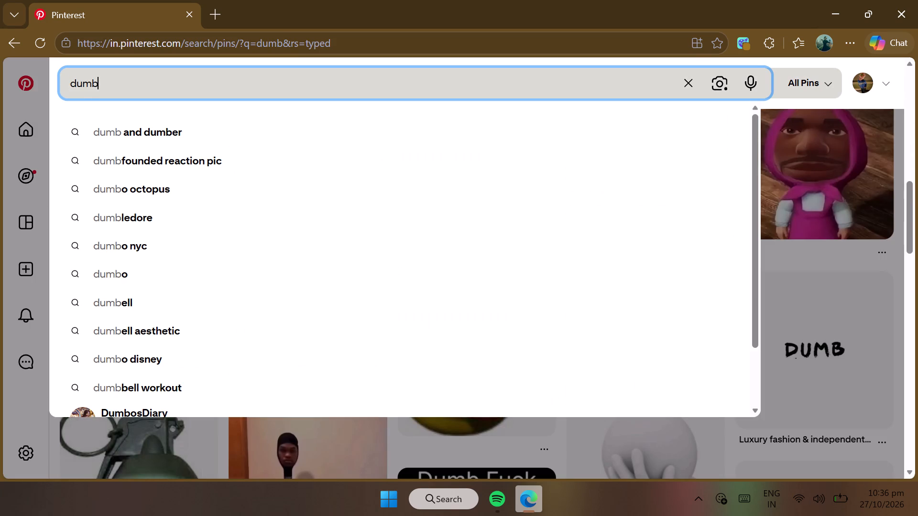
key("BackSpace")
key("BackSpace")
key("BackSpace")
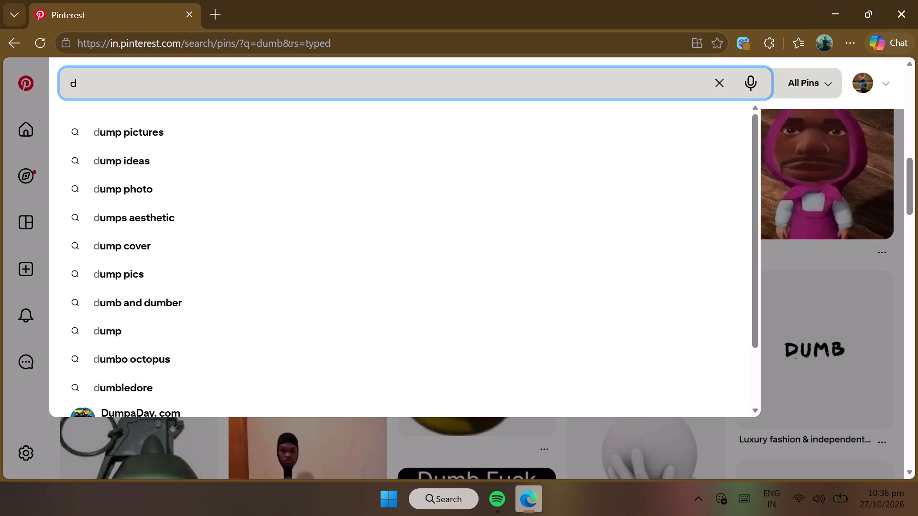
type("onkey")
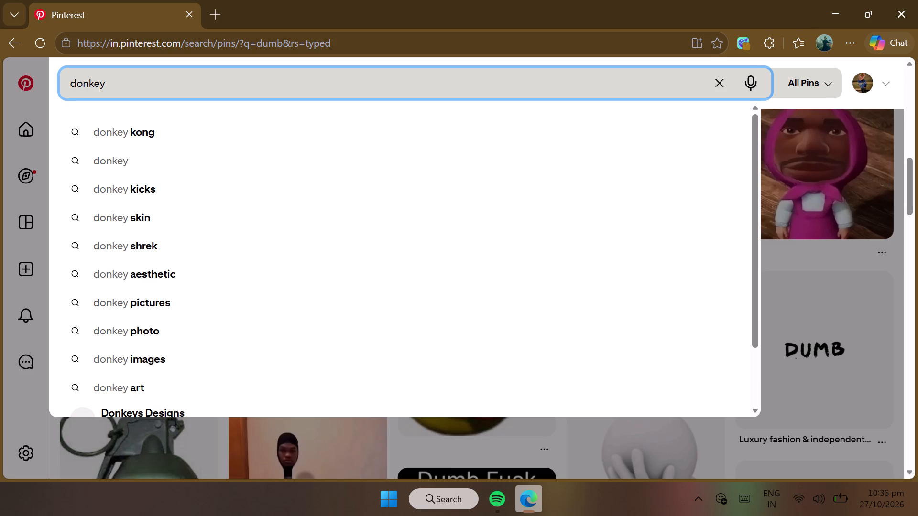
key("Return")
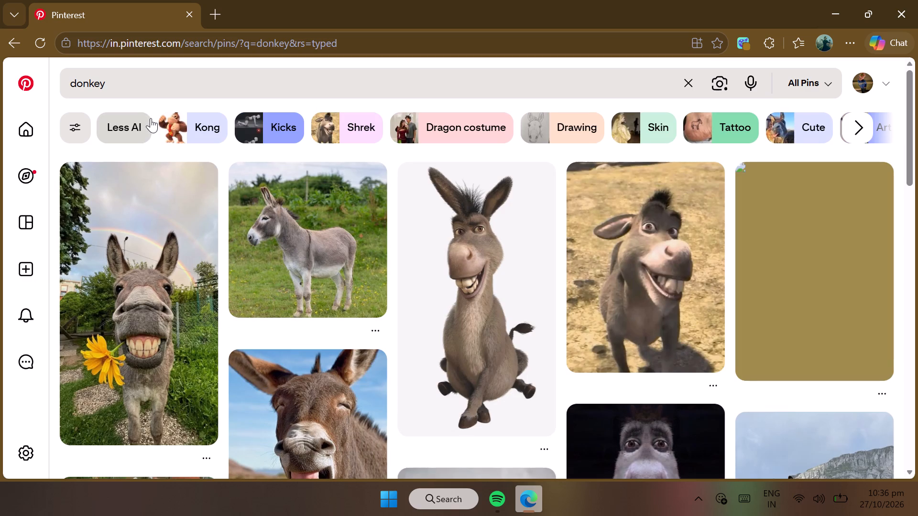
Download the close-up donkey portrait with the plain grey background from the search results.
scroll(289, 302, "down", 4)
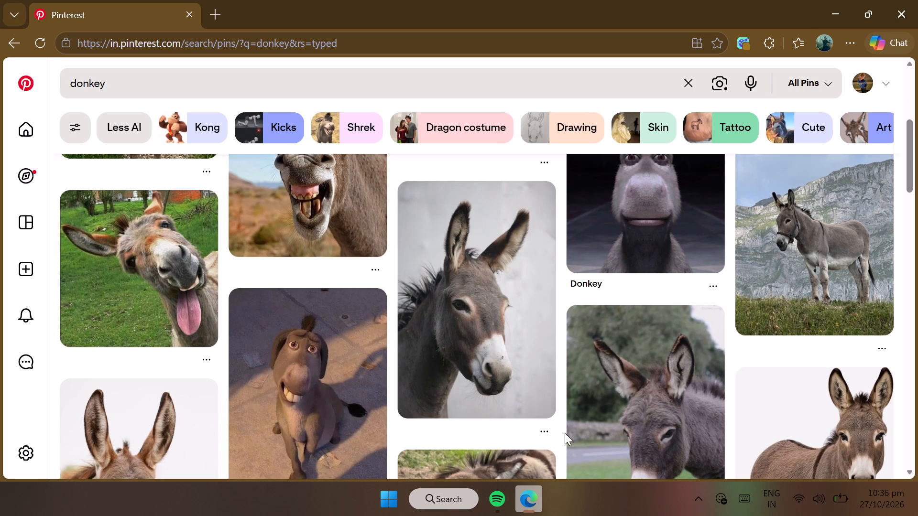
left_click(543, 435)
left_click(547, 376)
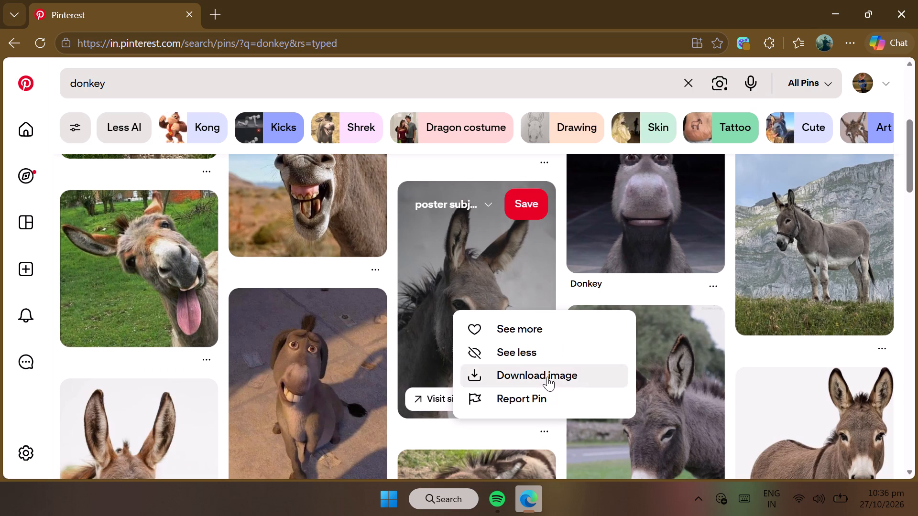
Dismiss the downloads list and browse more donkey pins for other suitable images.
scroll(557, 349, "down", 3)
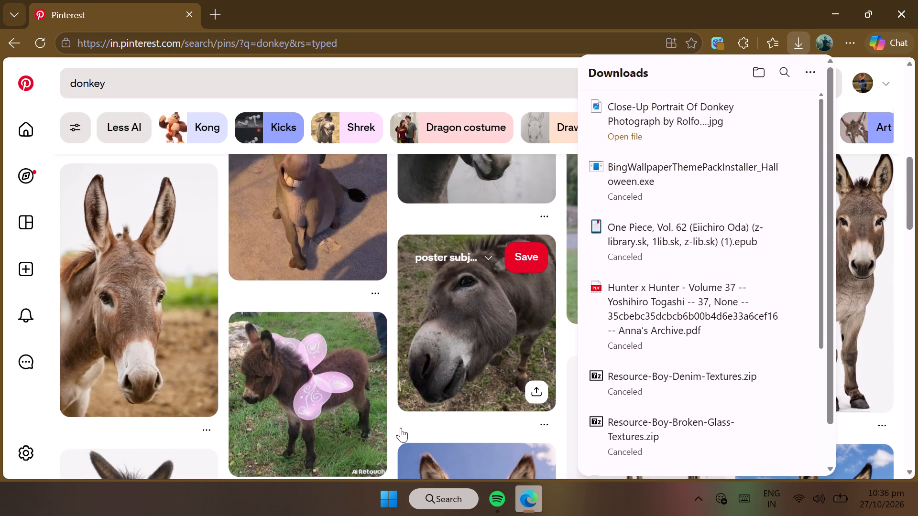
left_click(401, 428)
scroll(460, 363, "down", 3)
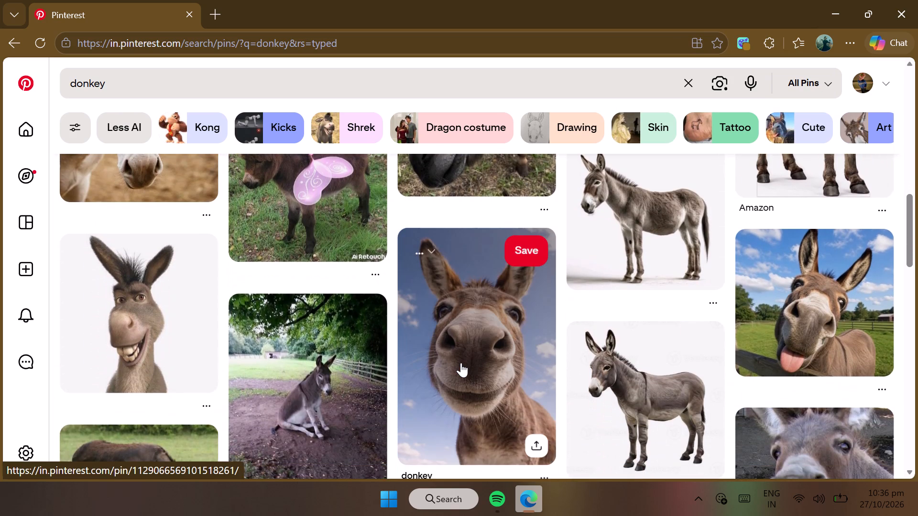
scroll(461, 363, "down", 4)
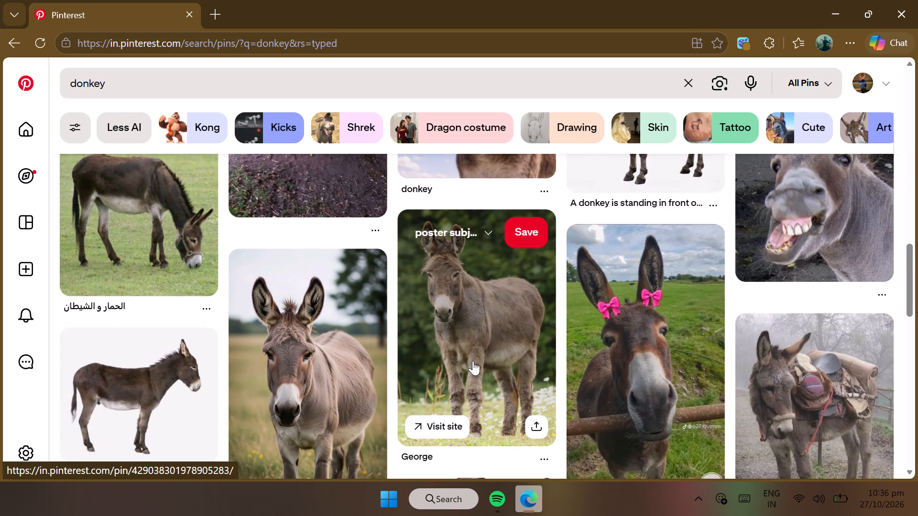
scroll(473, 361, "down", 2)
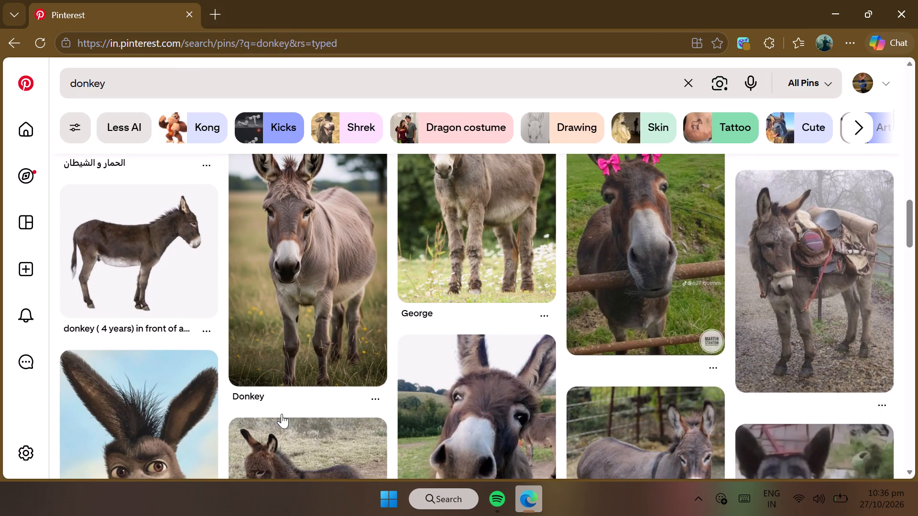
Launch Adobe Photoshop 2026.
left_click(387, 498)
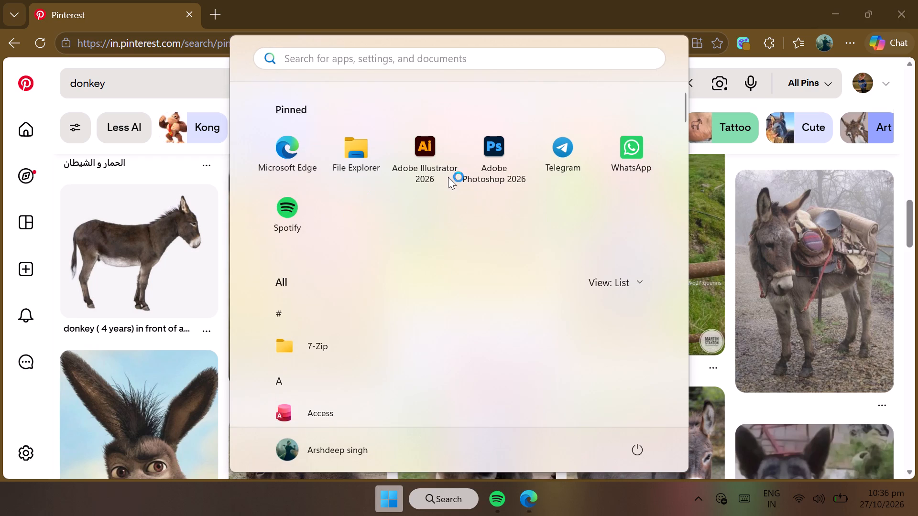
left_click(481, 146)
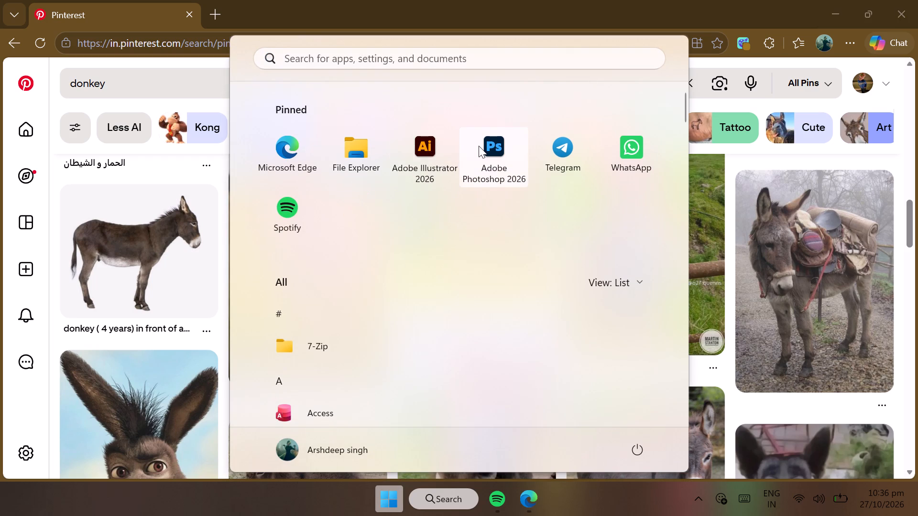
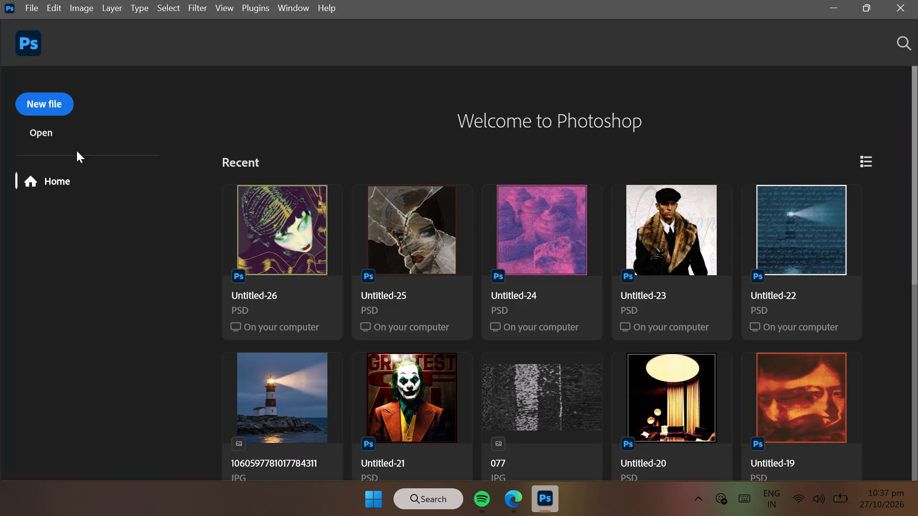
Create a new 3000 x 3000 pixel document at 300 ppi with a white background, named Untitled-27.
left_click(43, 107)
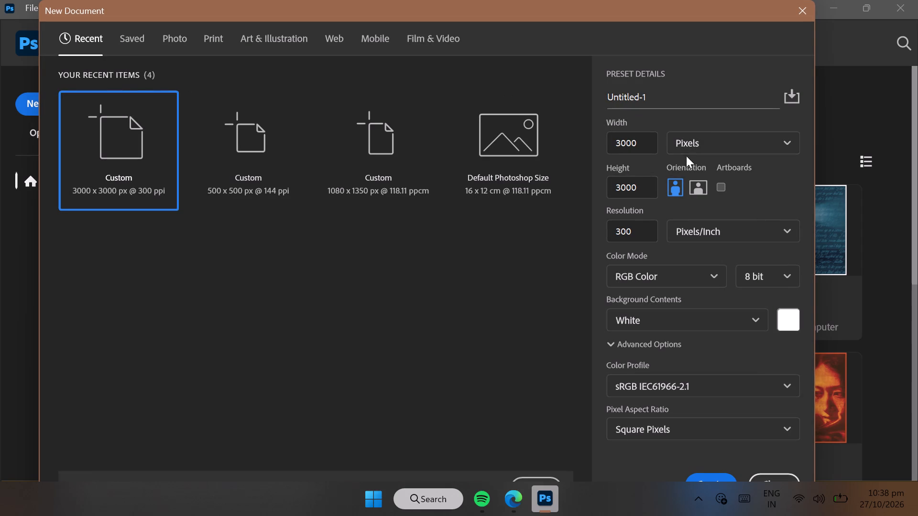
left_click(667, 103)
left_click(666, 97)
key("BackSpace")
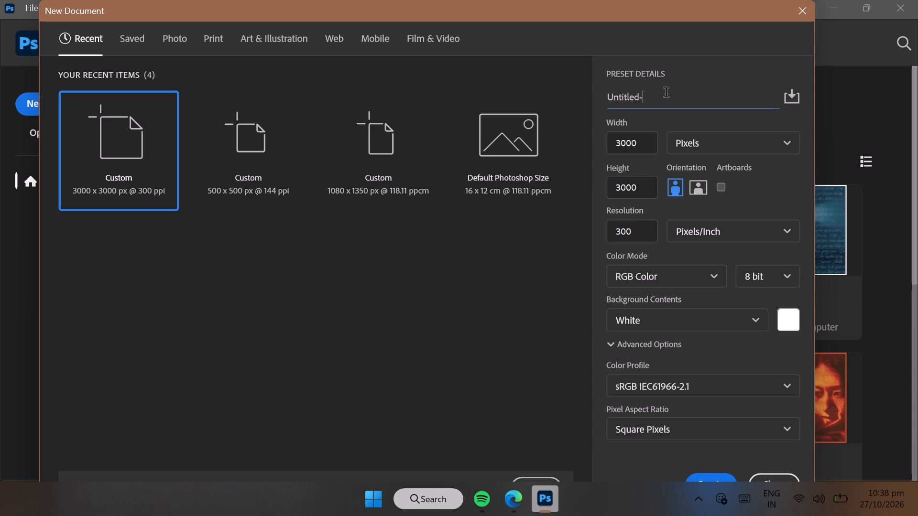
type("27")
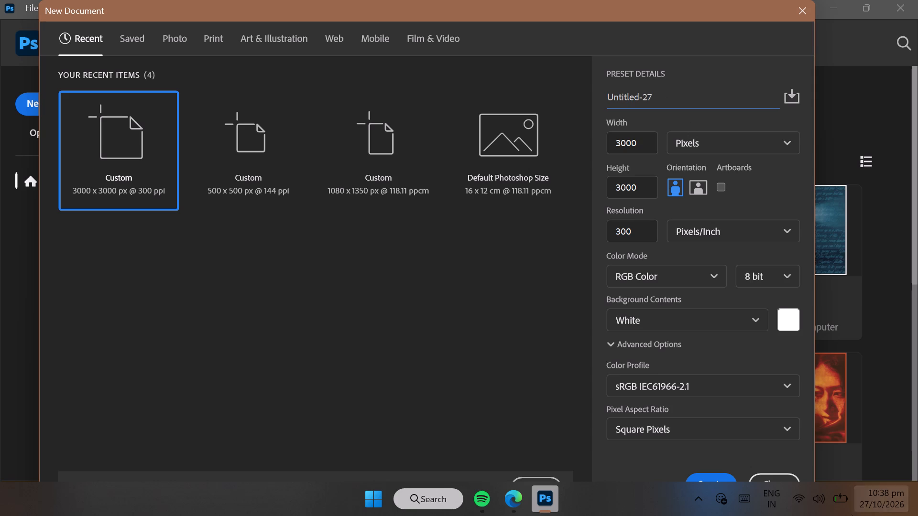
left_click(724, 474)
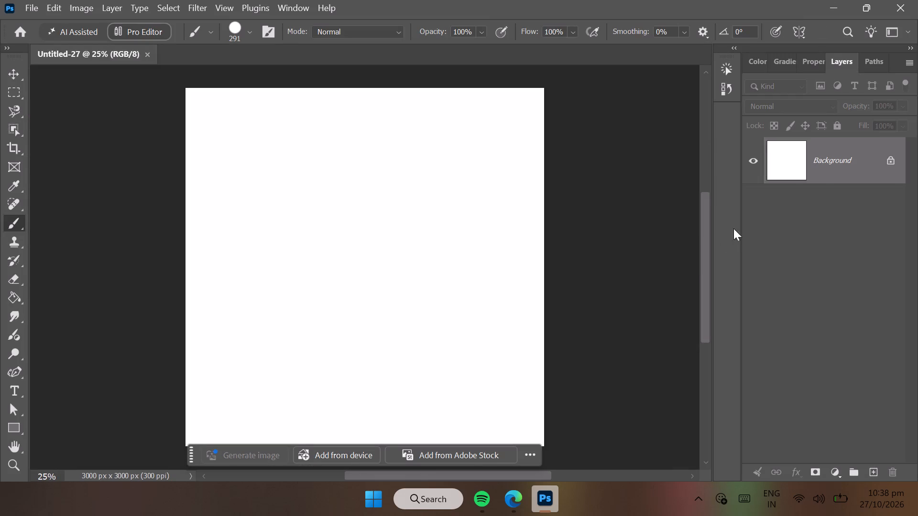
Replace the locked white background with a new empty transparent layer by unlocking the background and deleting it.
left_click(897, 163)
left_click(891, 162)
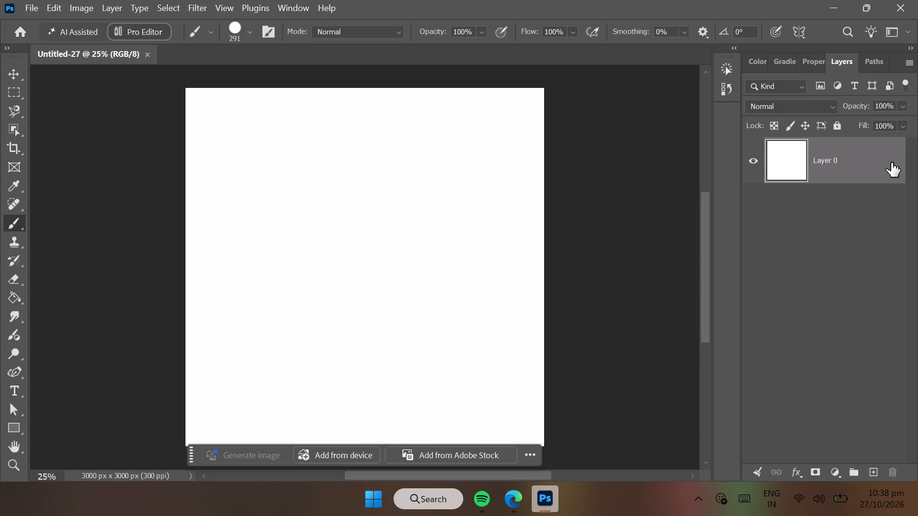
left_click(871, 474)
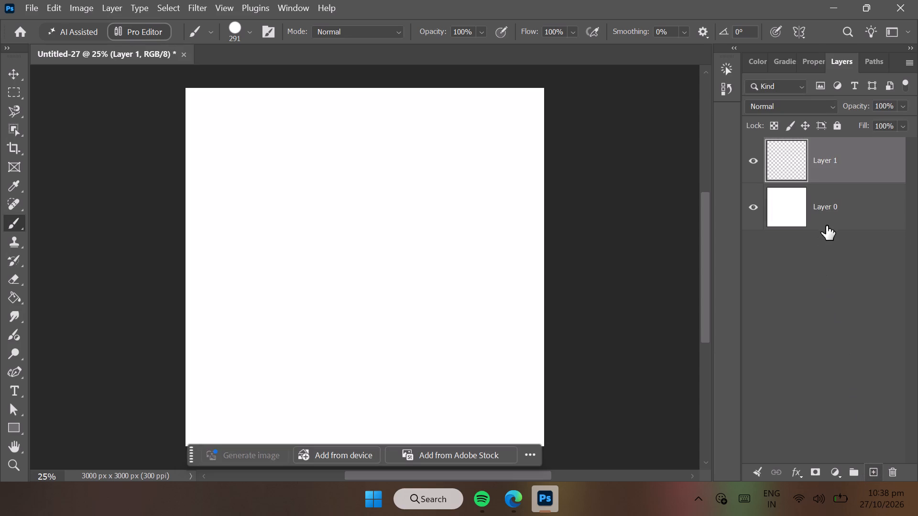
left_click(826, 226)
left_click(891, 474)
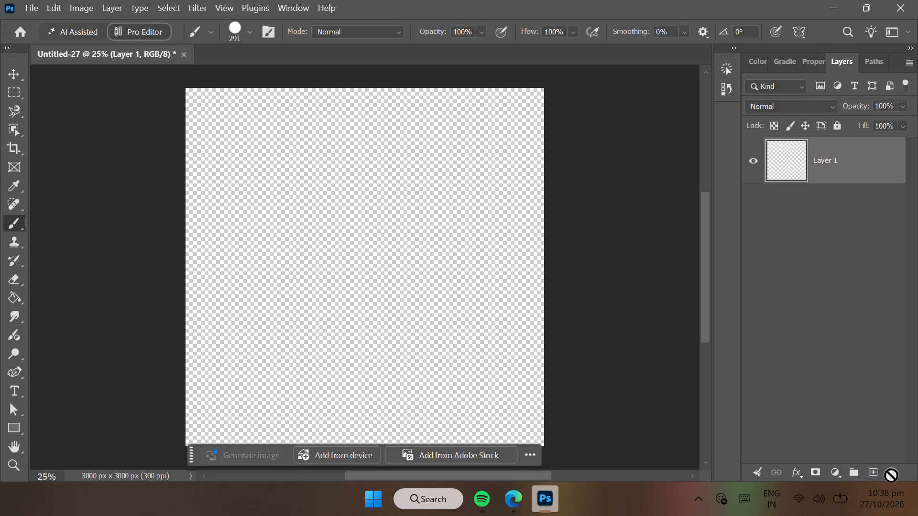
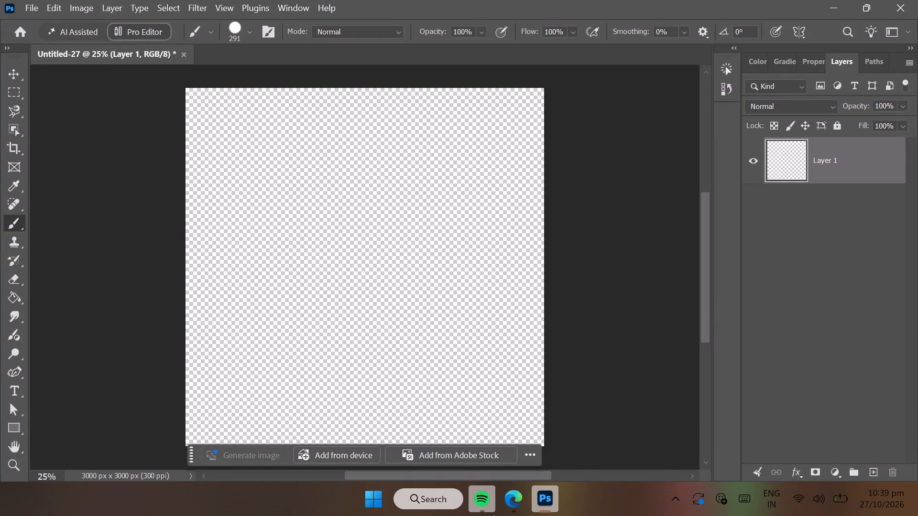
Switch to Edge and bring the downloaded close-up donkey portrait JPG from its downloads into the open Photoshop document.
left_click(502, 501)
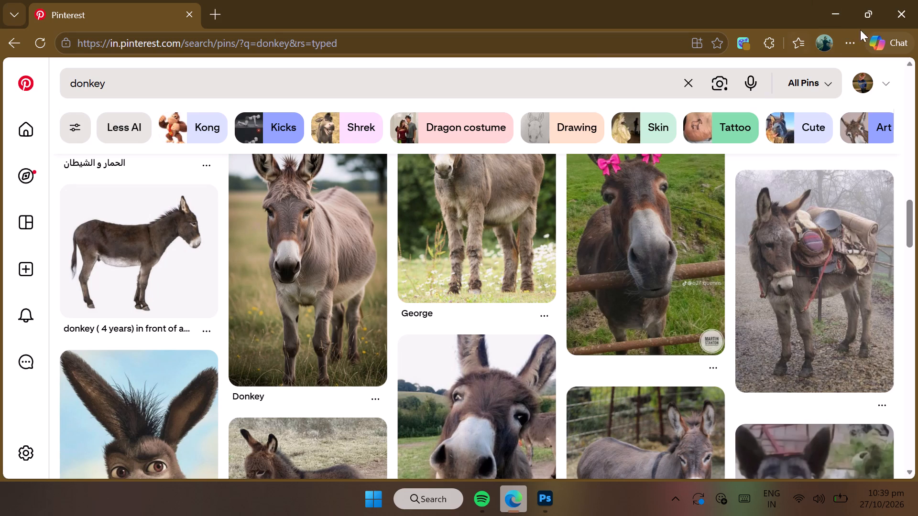
left_click(852, 39)
left_click(744, 261)
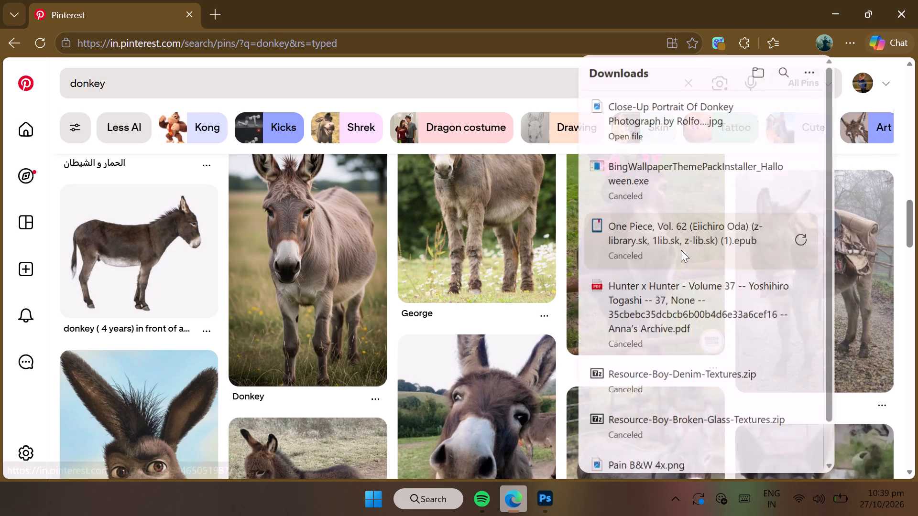
left_click_drag(620, 107, 546, 487)
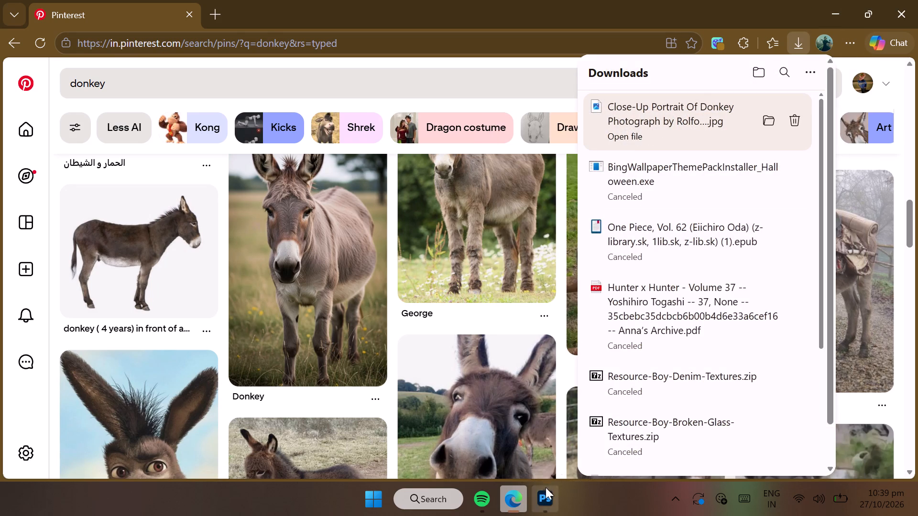
left_click_drag(546, 487, 493, 400)
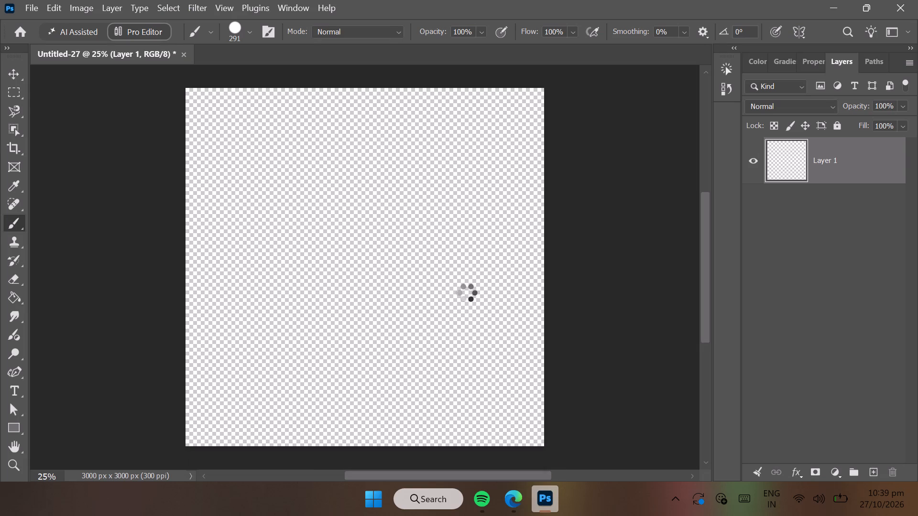
Scale the placed donkey photo proportionally to 508% so it spans the canvas width, and move it up to about Y 1168 px.
left_click_drag(398, 262, 434, 261)
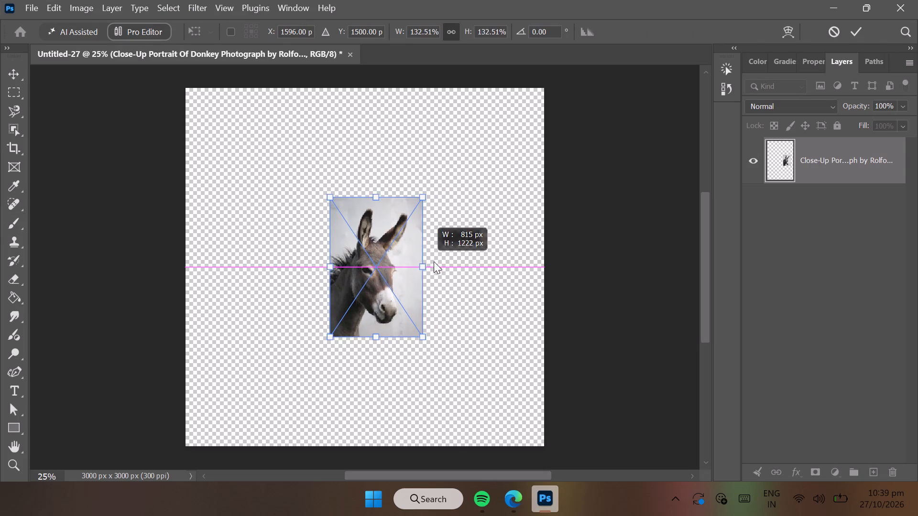
left_click_drag(434, 261, 542, 255)
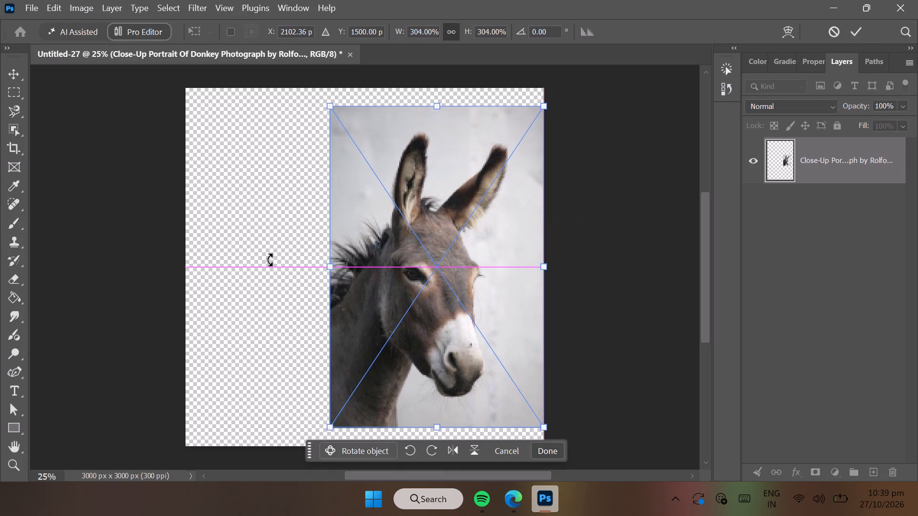
left_click_drag(329, 265, 188, 276)
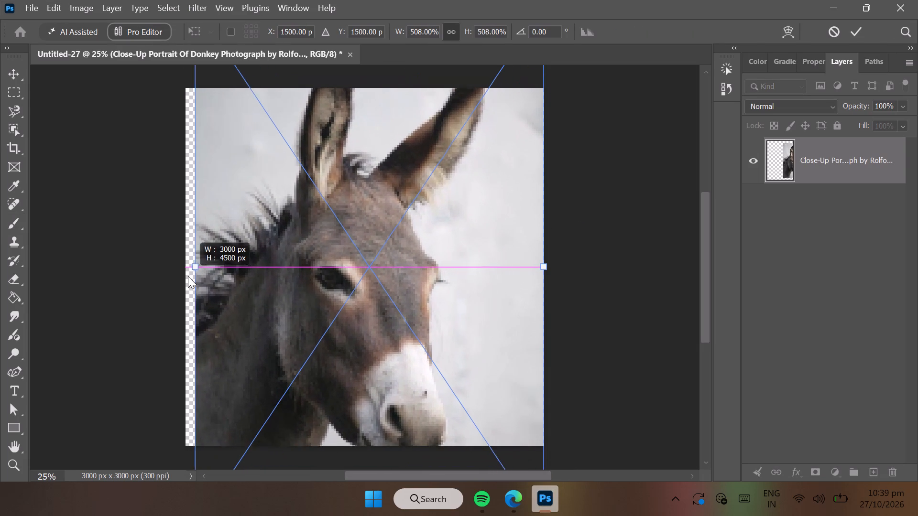
left_click_drag(188, 276, 191, 274)
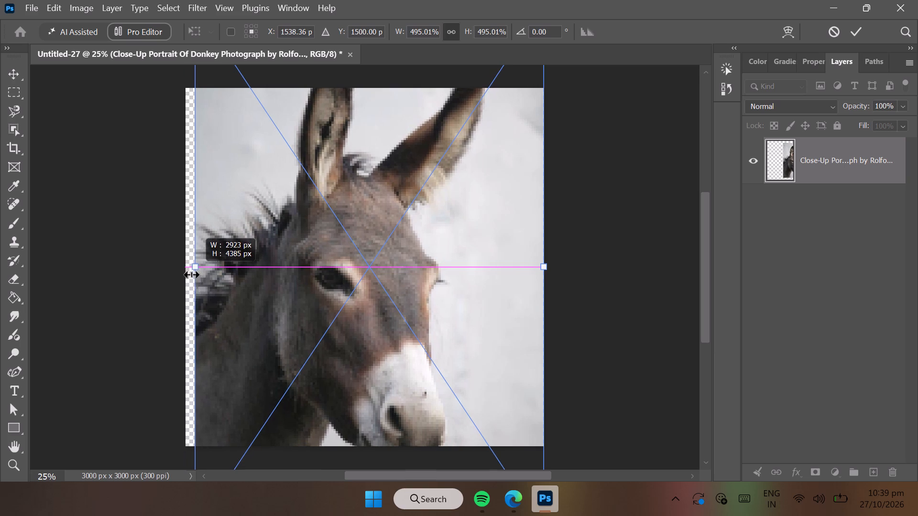
left_click_drag(191, 274, 190, 275)
left_click_drag(266, 257, 271, 221)
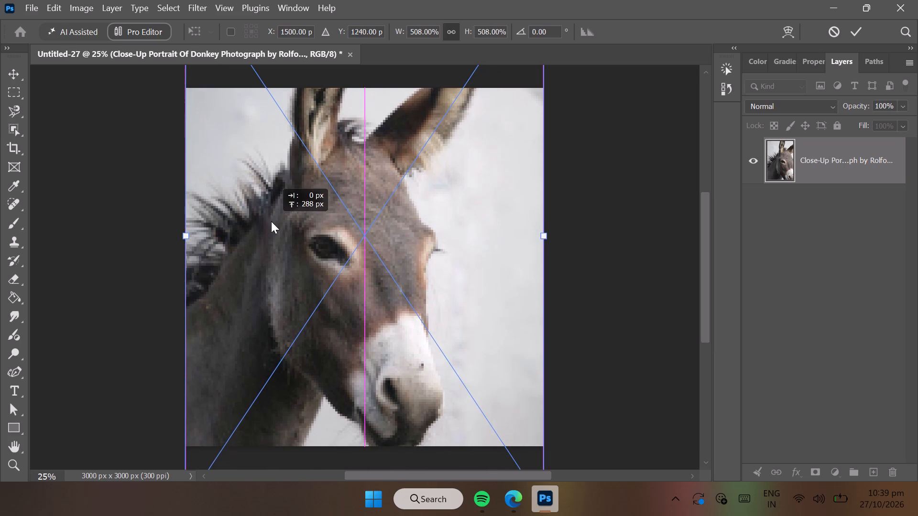
left_click_drag(271, 221, 271, 217)
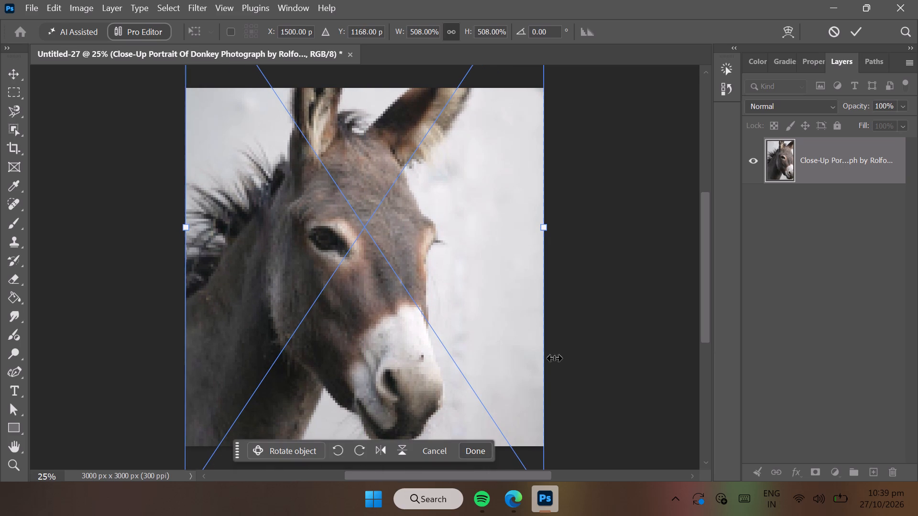
Rotate the donkey photo about -6.65°, enlarge it sideways until it covers the canvas edges, and commit the placement.
left_click_drag(599, 443, 610, 425)
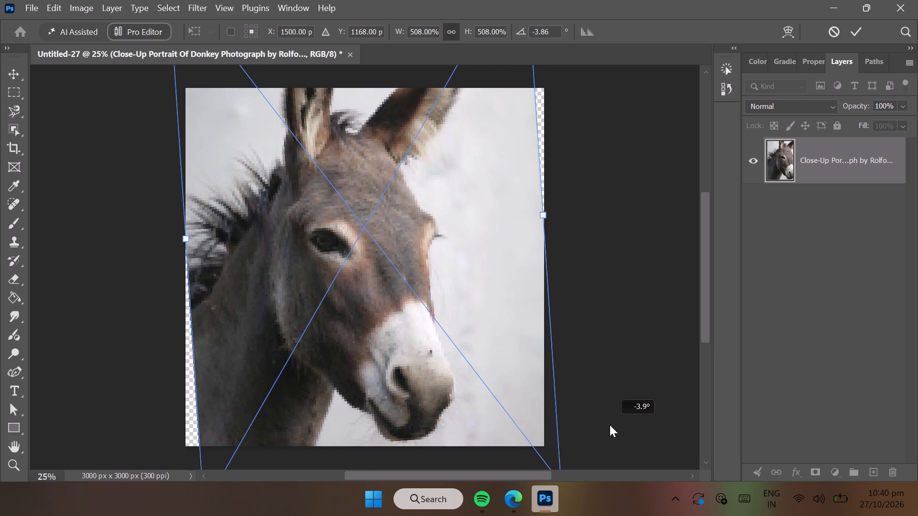
left_click_drag(610, 425, 594, 429)
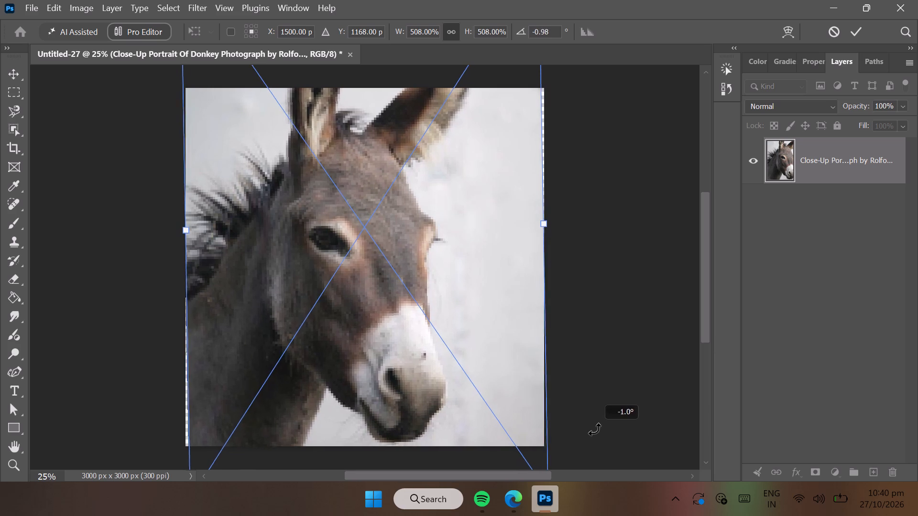
left_click_drag(594, 429, 612, 408)
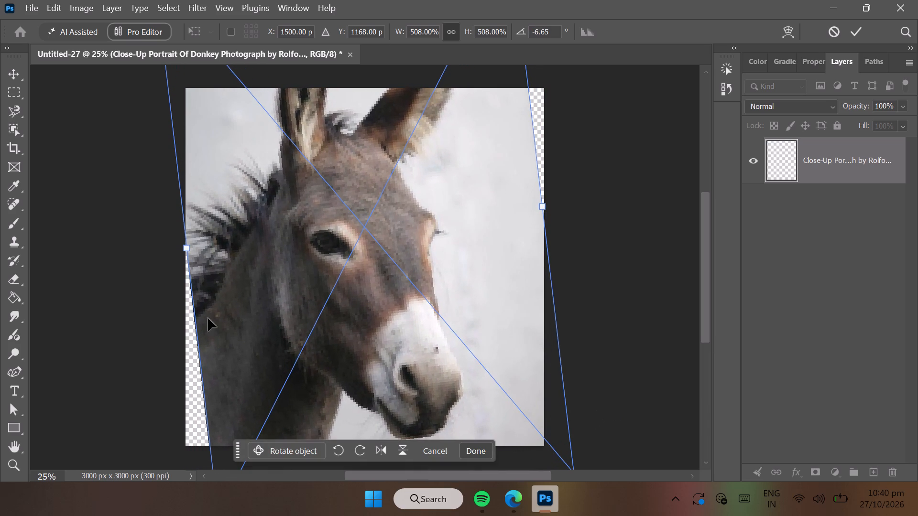
left_click_drag(187, 250, 166, 259)
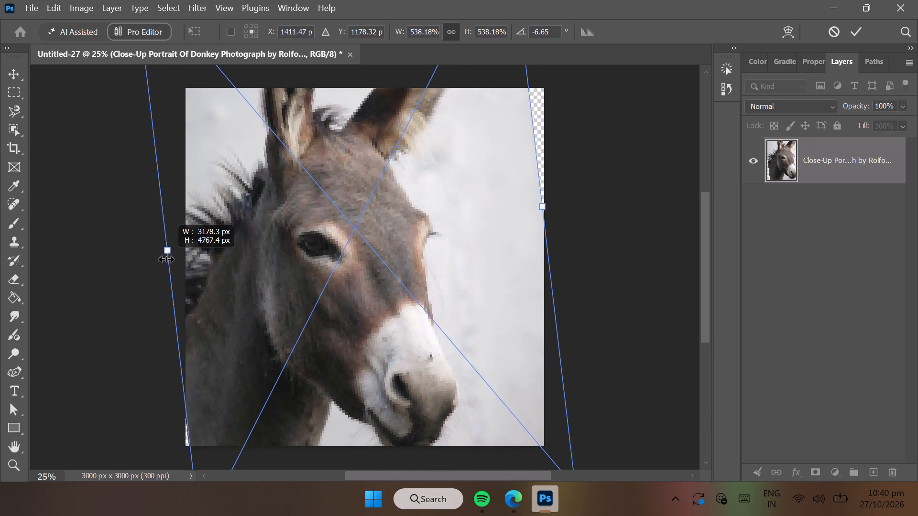
left_click_drag(166, 259, 164, 259)
left_click_drag(546, 206, 561, 199)
left_click(463, 448)
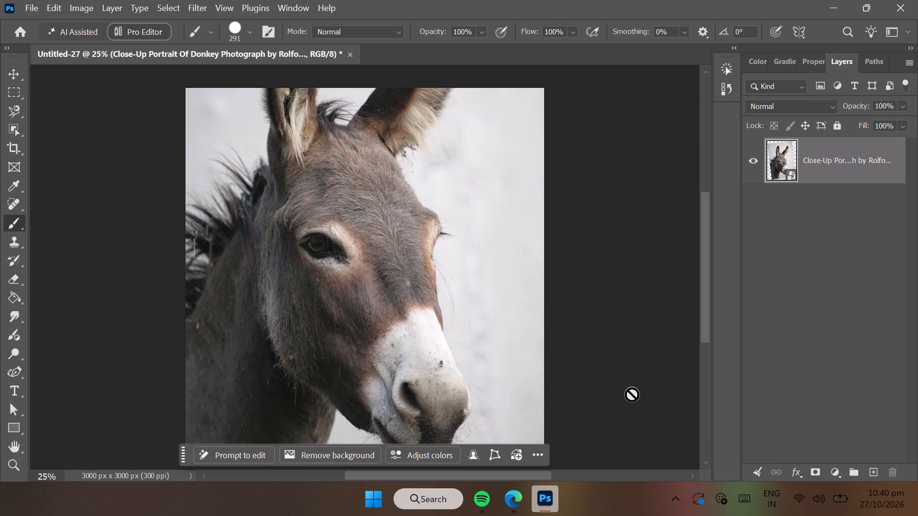
Rasterize the placed donkey photo layer.
right_click(831, 174)
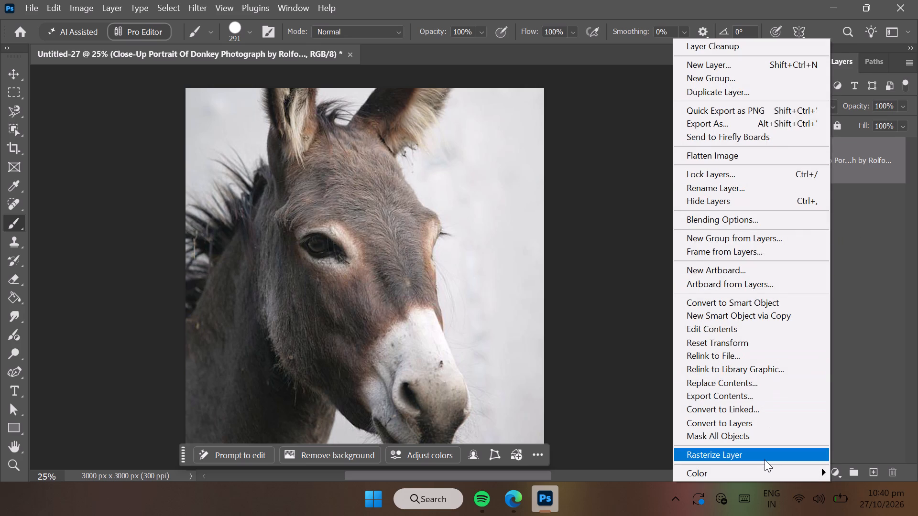
left_click(765, 459)
Select the full 3000 x 3000 px canvas area with a rectangular marquee, then cut and paste it onto a new layer.
left_click(17, 95)
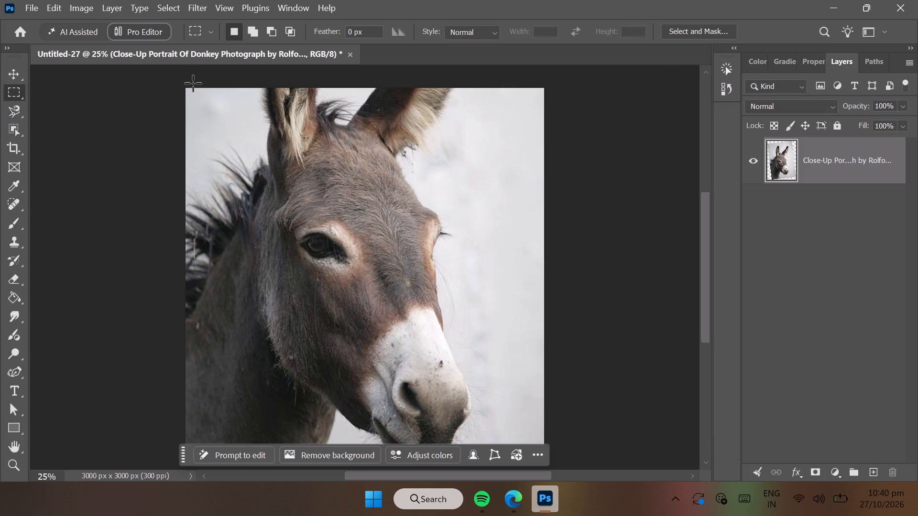
left_click_drag(176, 80, 492, 375)
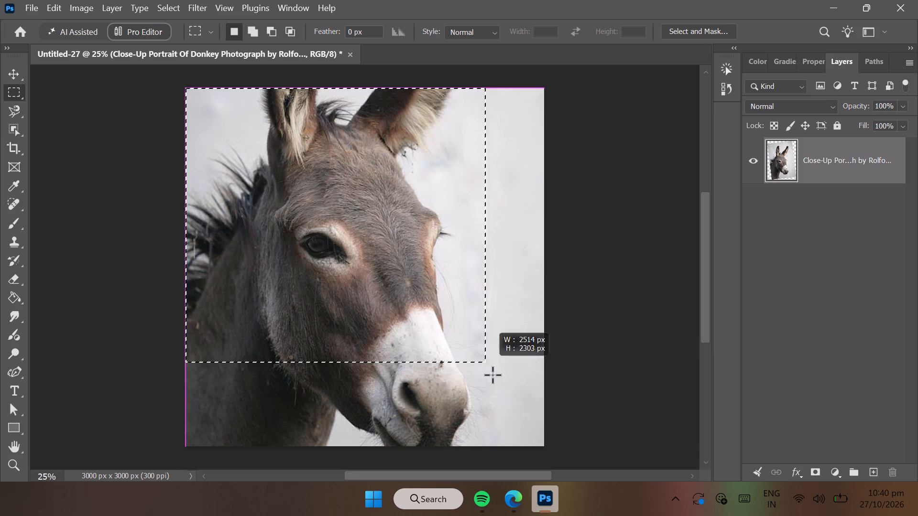
left_click_drag(492, 375, 569, 448)
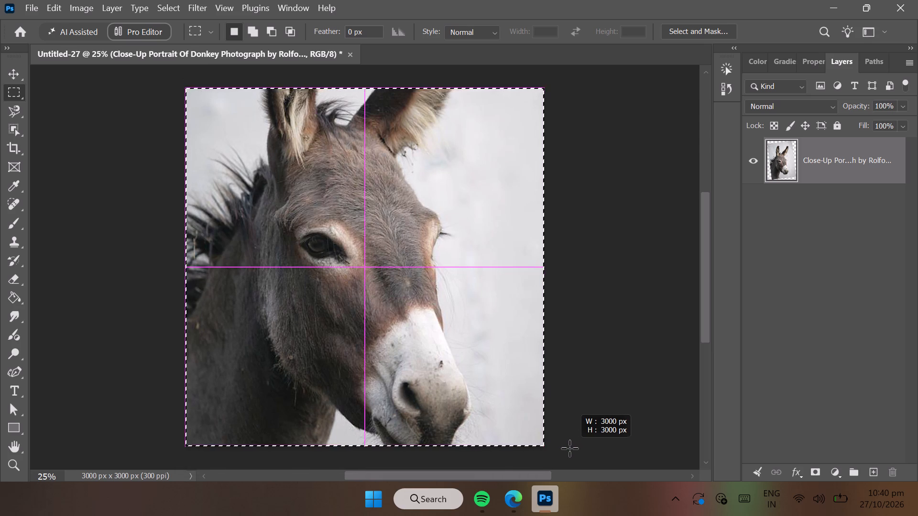
key("ctrl+x")
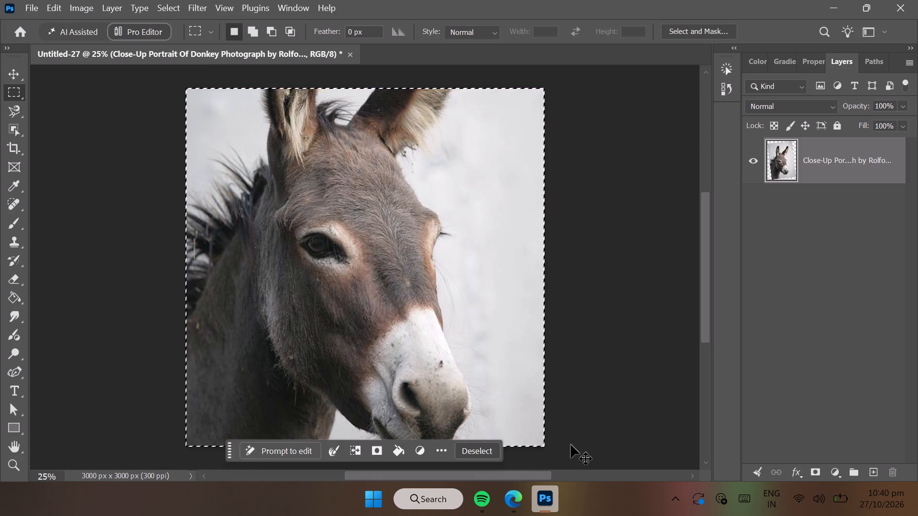
key("ctrl+v")
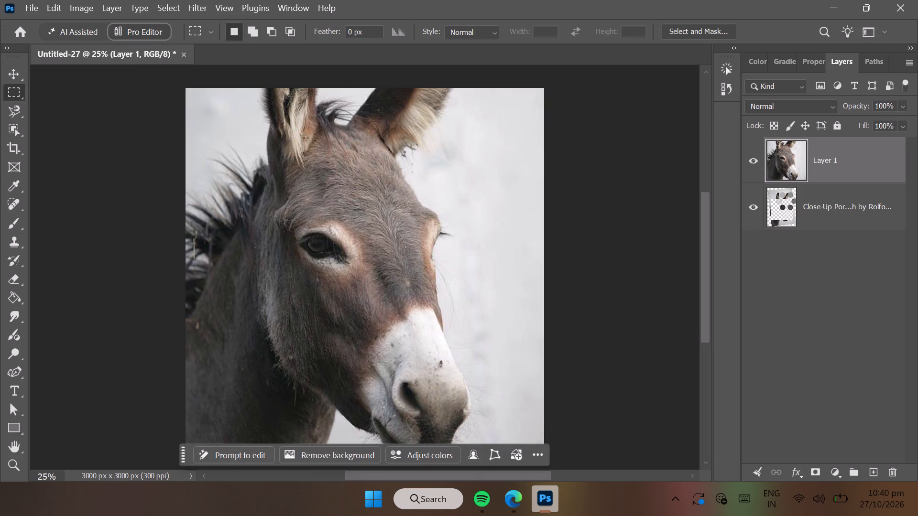
Delete the leftover original donkey photo layer beneath the pasted one.
left_click(786, 201)
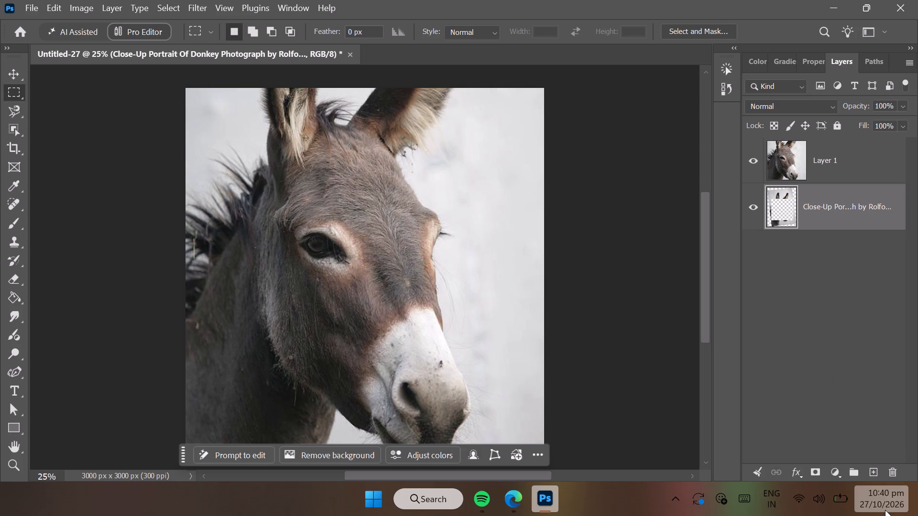
left_click(898, 469)
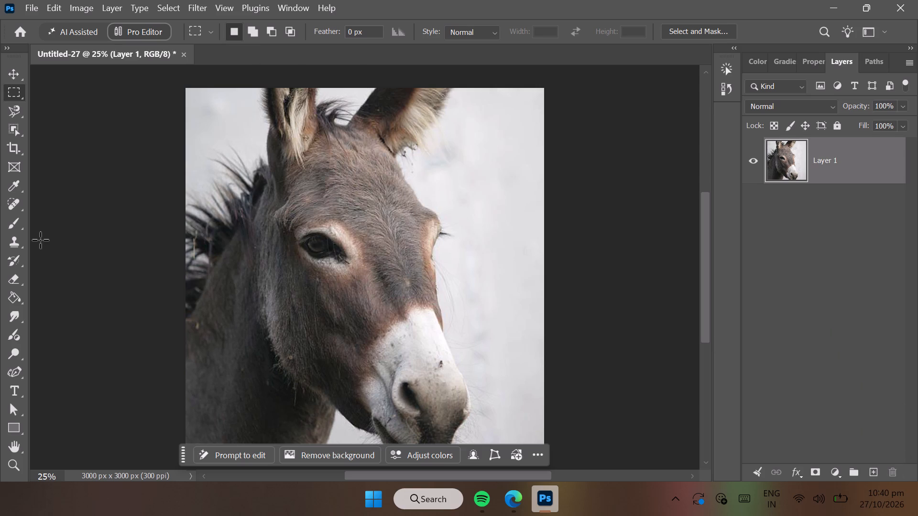
Add a Grain adjustment layer over the donkey with amount 77, size 32 and roughness about 58.
scroll(363, 222, "down", 1)
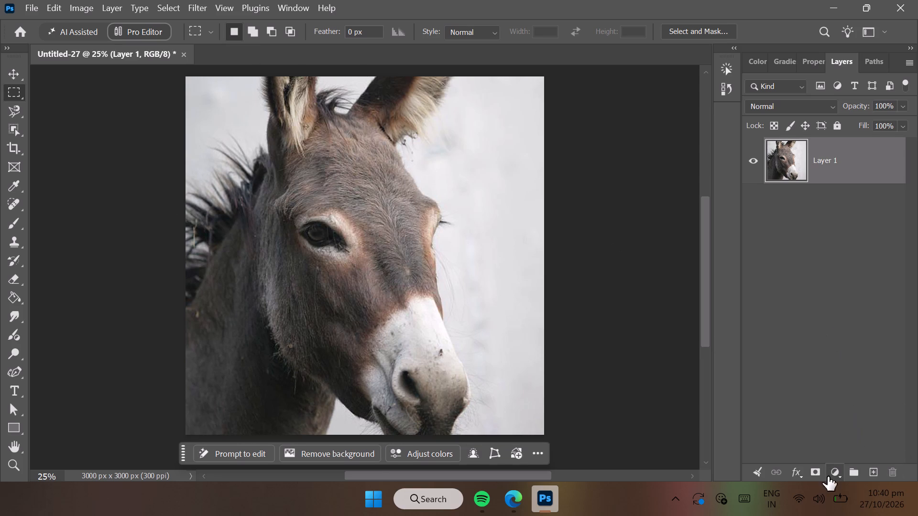
left_click(831, 476)
left_click(819, 227)
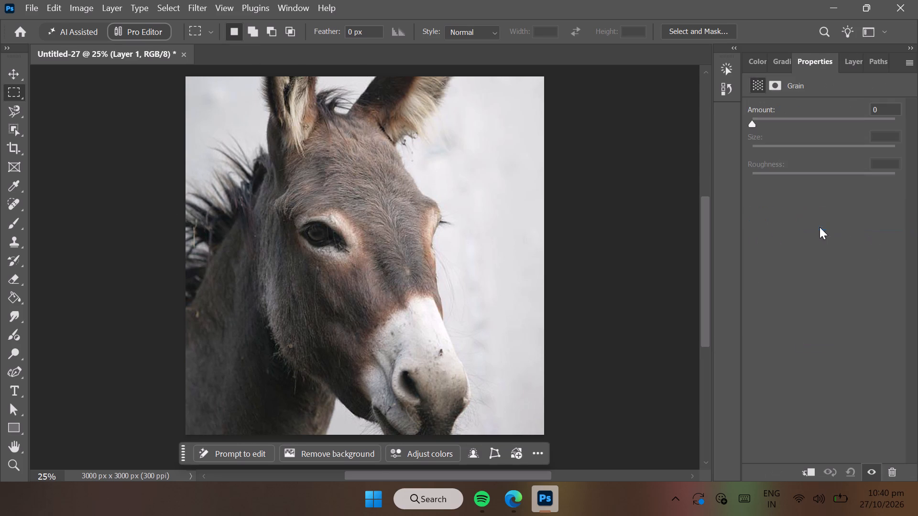
left_click(840, 116)
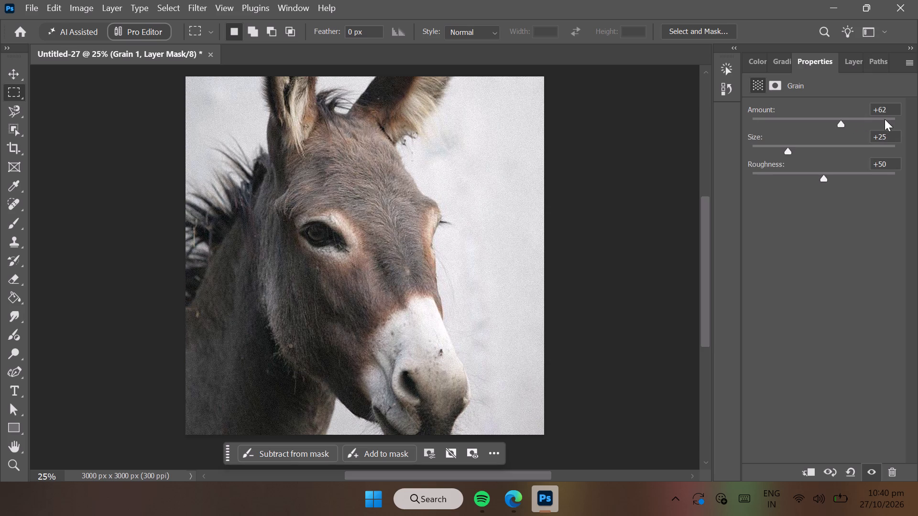
left_click(863, 117)
left_click(798, 146)
left_click_drag(825, 178, 835, 176)
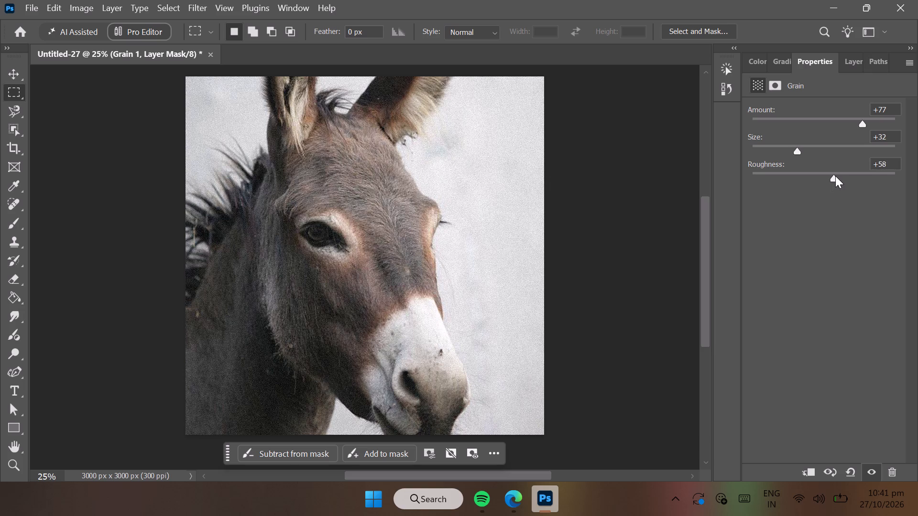
left_click_drag(835, 176, 839, 175)
Add an Invert adjustment layer above the Grain layer.
left_click(851, 63)
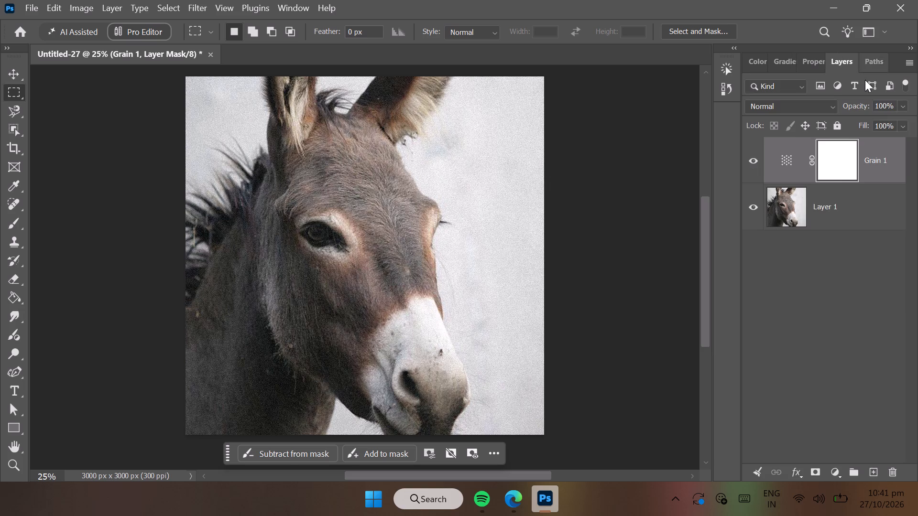
left_click(829, 473)
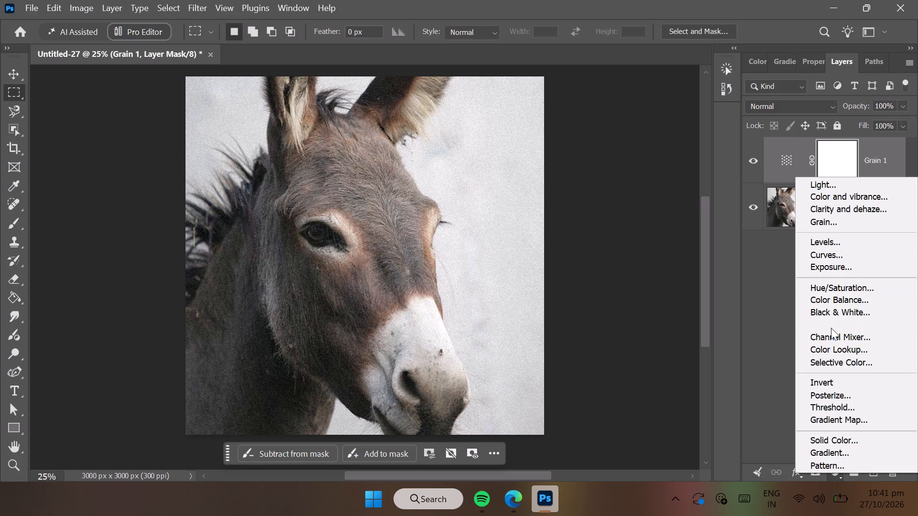
left_click(838, 383)
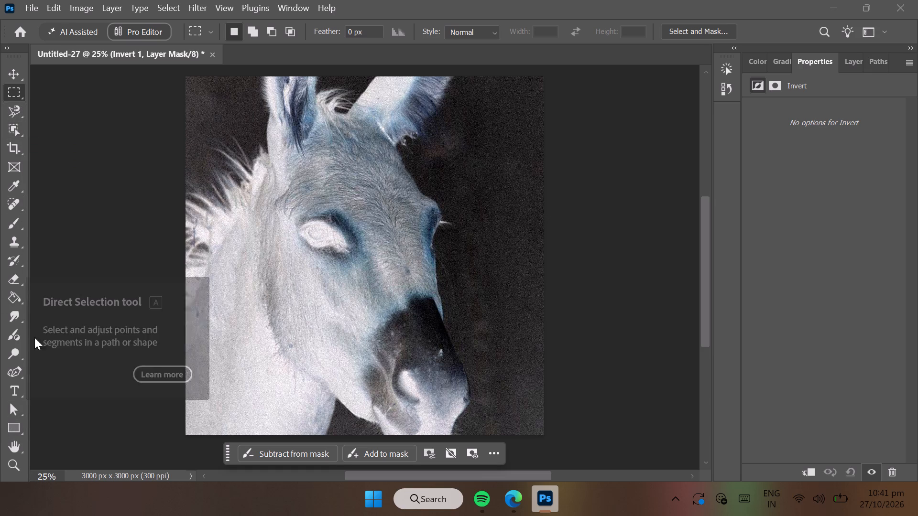
Draw a diagonal gradient across the donkey's face on the Invert layer's mask, at about 46% scale, and make it radial.
right_click(10, 297)
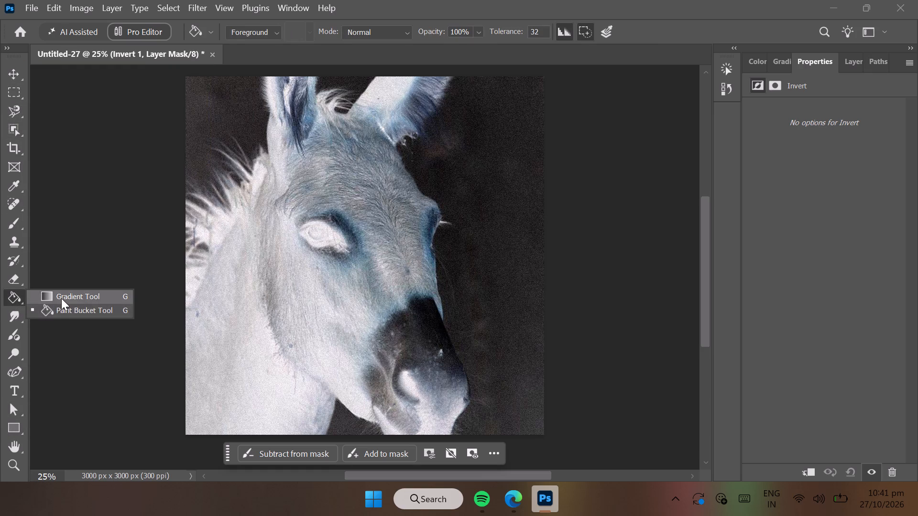
left_click(61, 298)
left_click_drag(390, 225, 345, 260)
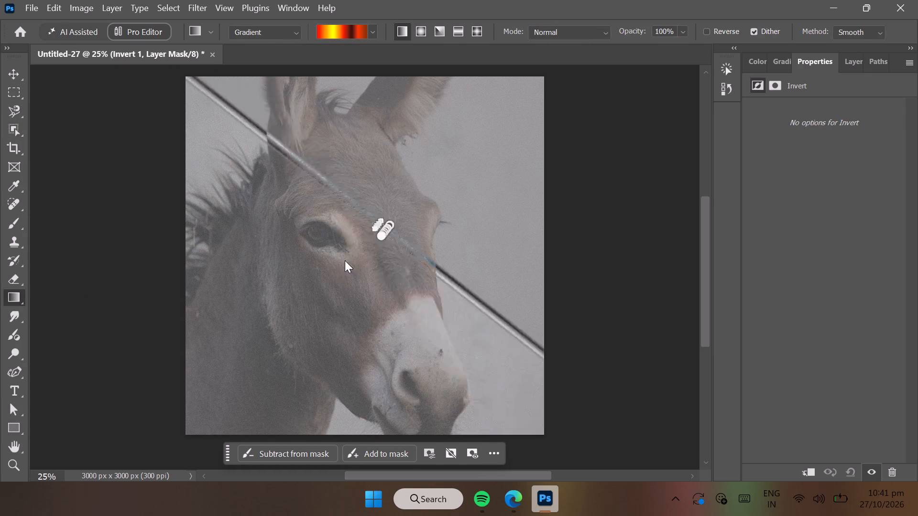
left_click_drag(345, 260, 273, 320)
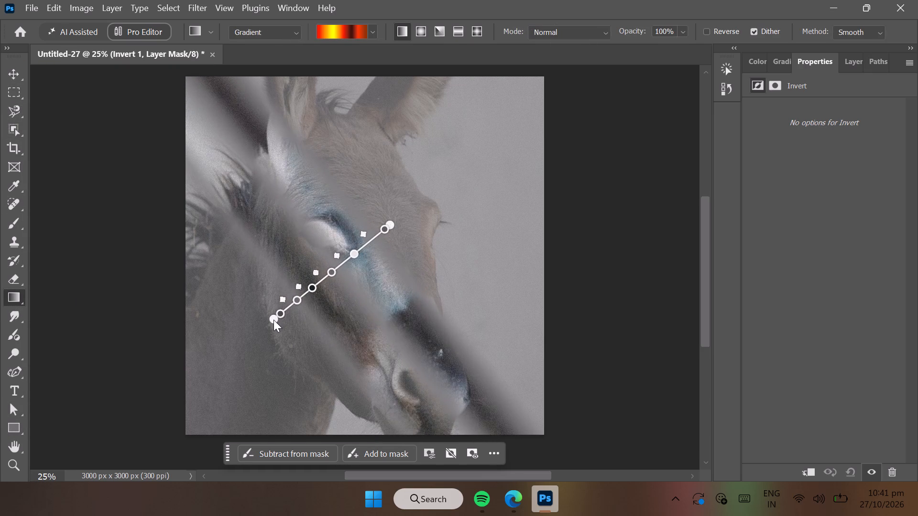
left_click_drag(273, 320, 260, 329)
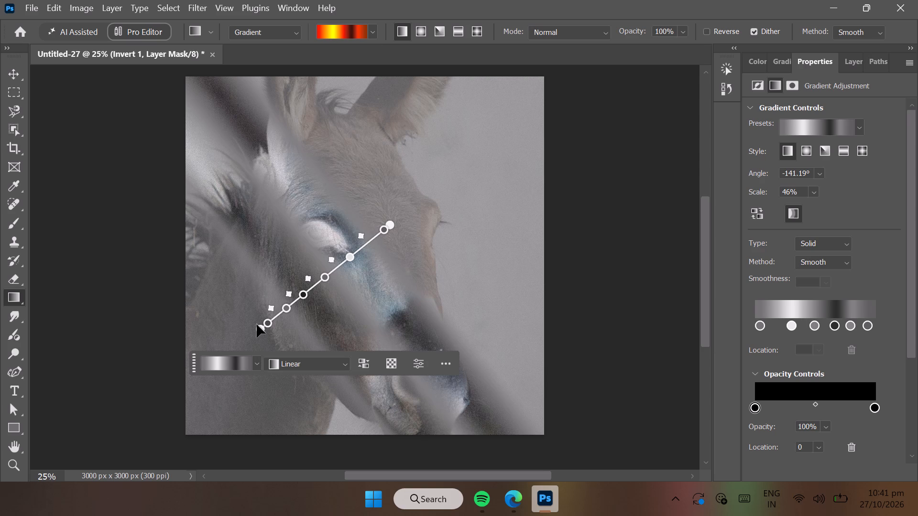
left_click(809, 157)
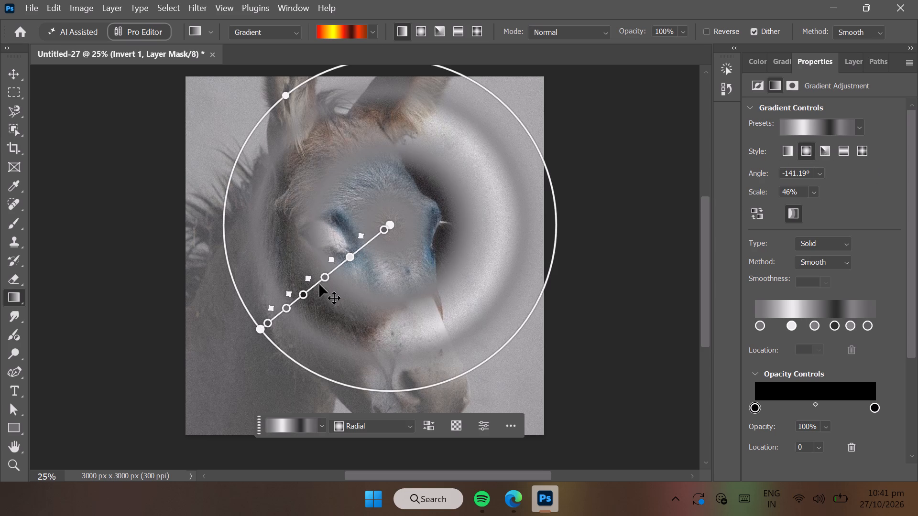
Apply the black-to-white preset from the Basics group to the radial gradient on the Invert mask.
left_click(372, 30)
scroll(338, 92, "down", 11)
scroll(338, 92, "up", 11)
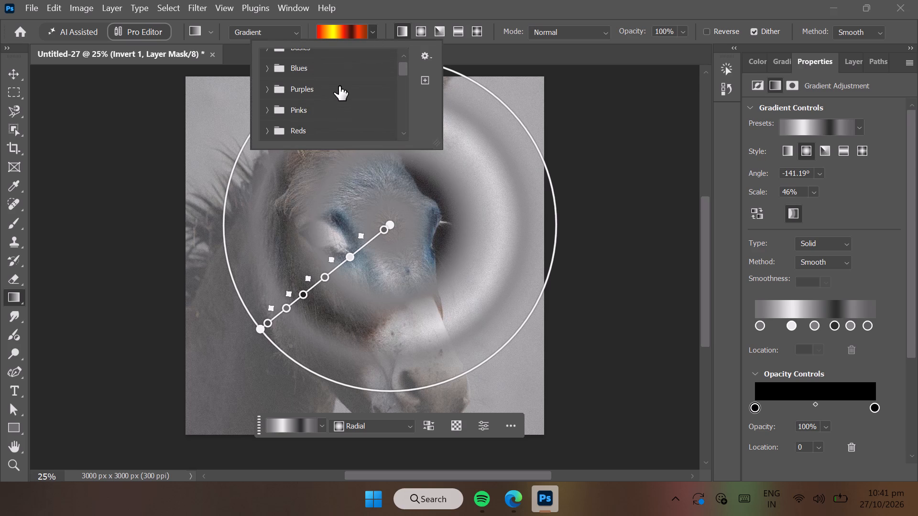
scroll(339, 86, "up", 2)
left_click(261, 57)
left_click_drag(260, 58, 266, 64)
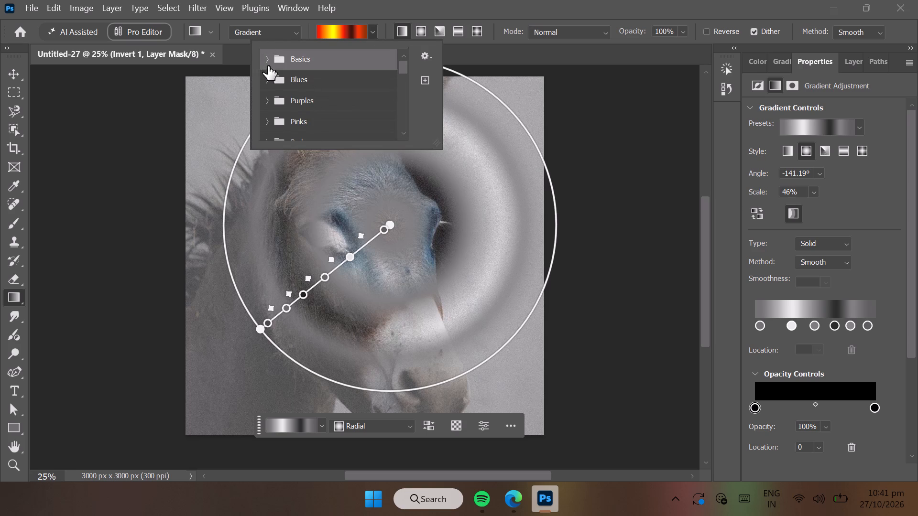
left_click(268, 66)
left_click(266, 63)
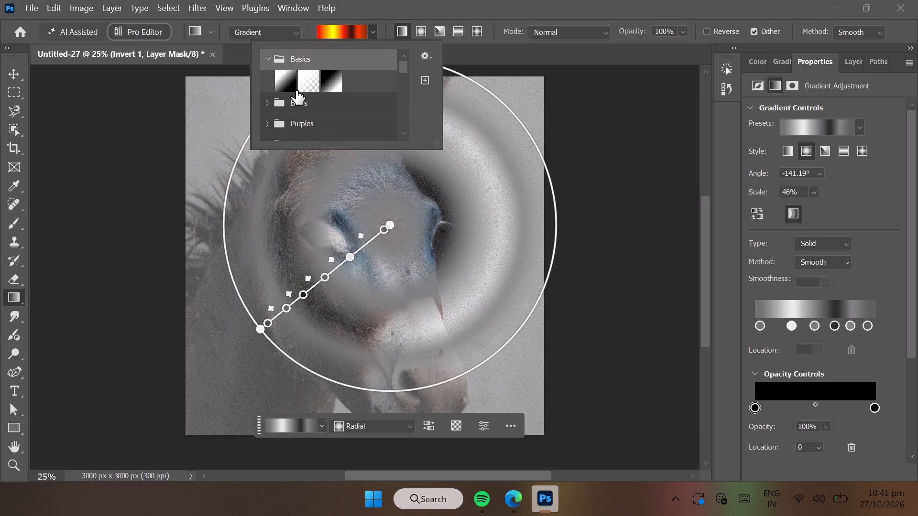
left_click(289, 86)
left_click(338, 78)
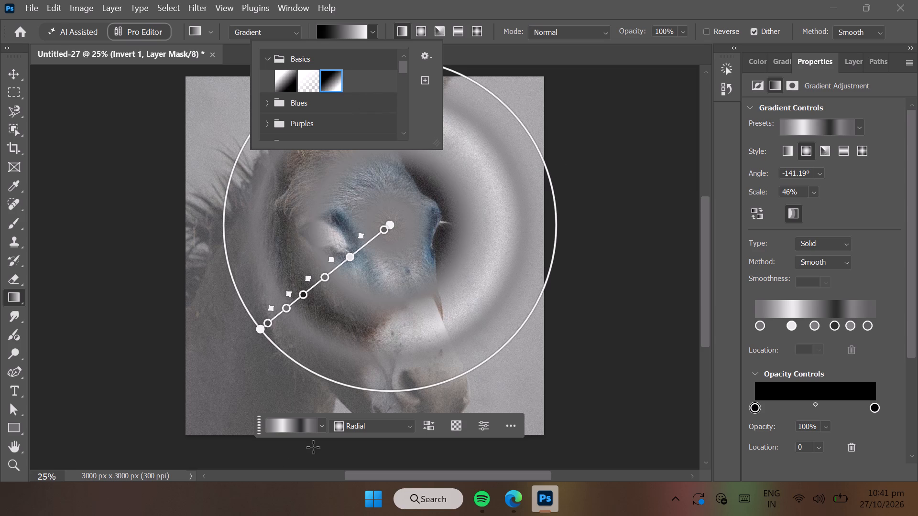
left_click(325, 426)
left_click(322, 423)
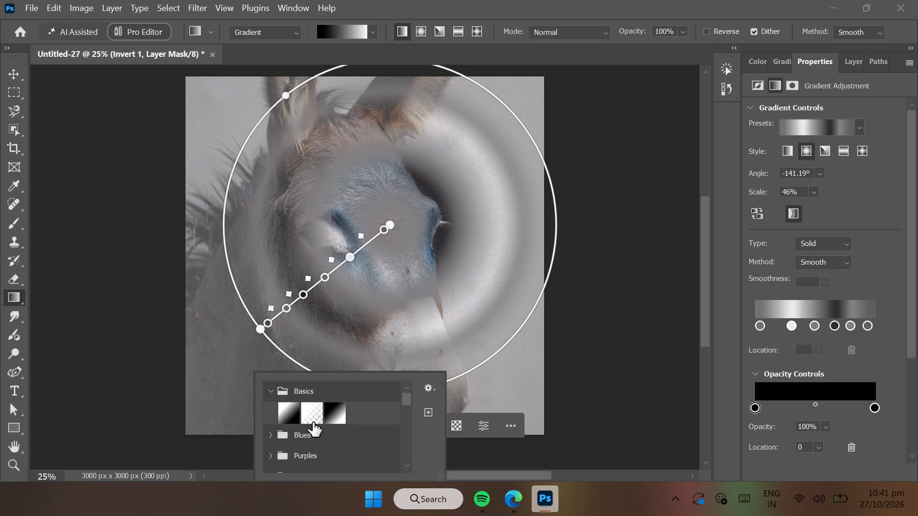
left_click(289, 412)
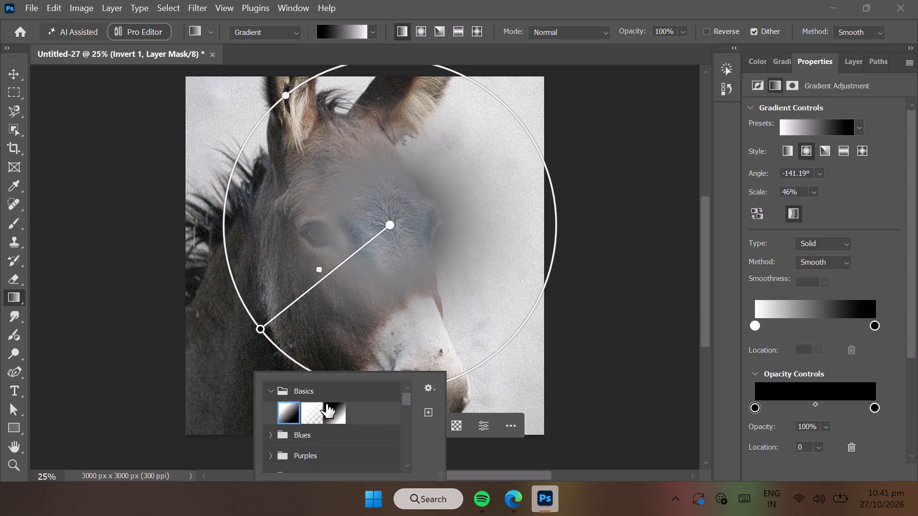
left_click(326, 407)
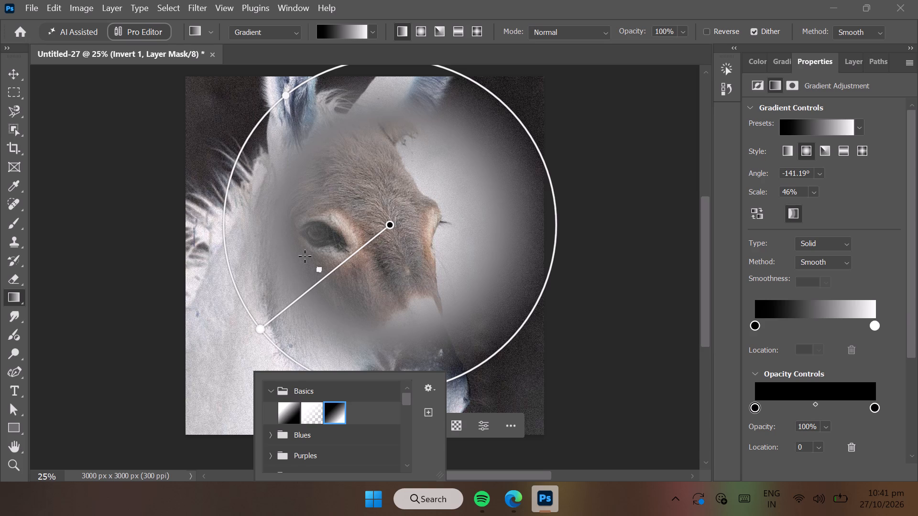
Adjust the radial mask gradient to midpoint location 65 and about 49% scale, and centre it lower on the donkey's face.
left_click_drag(320, 274, 302, 285)
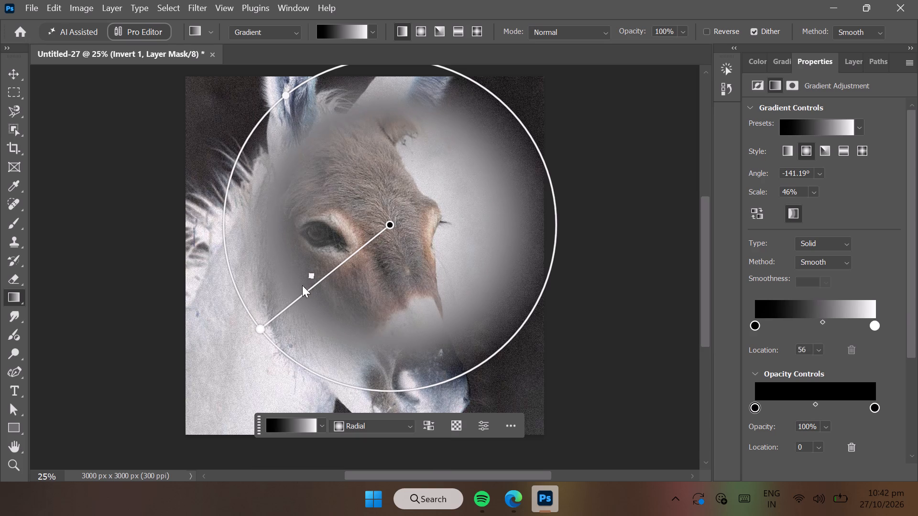
left_click_drag(302, 285, 301, 288)
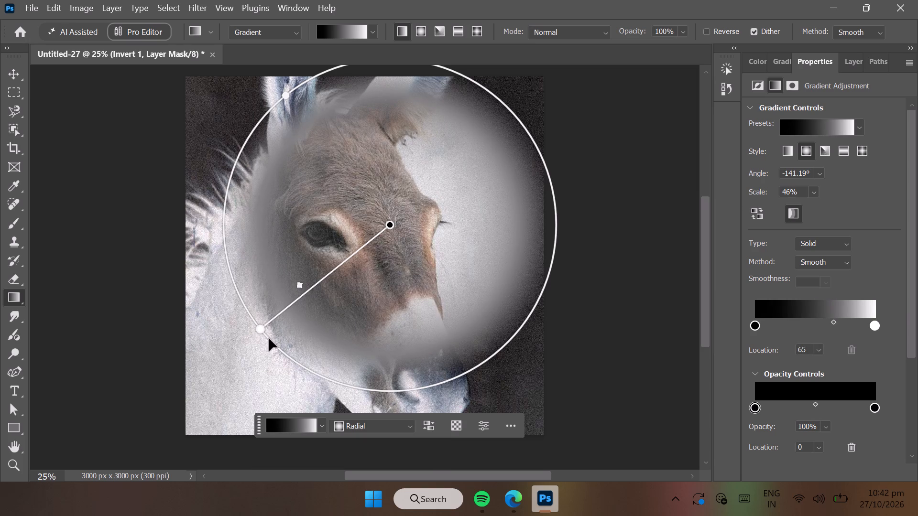
left_click_drag(262, 330, 254, 334)
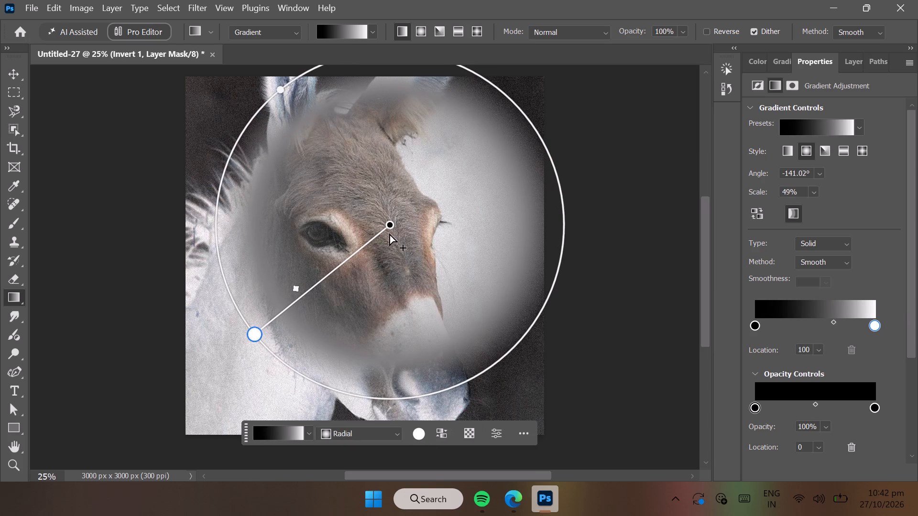
left_click_drag(389, 219, 392, 292)
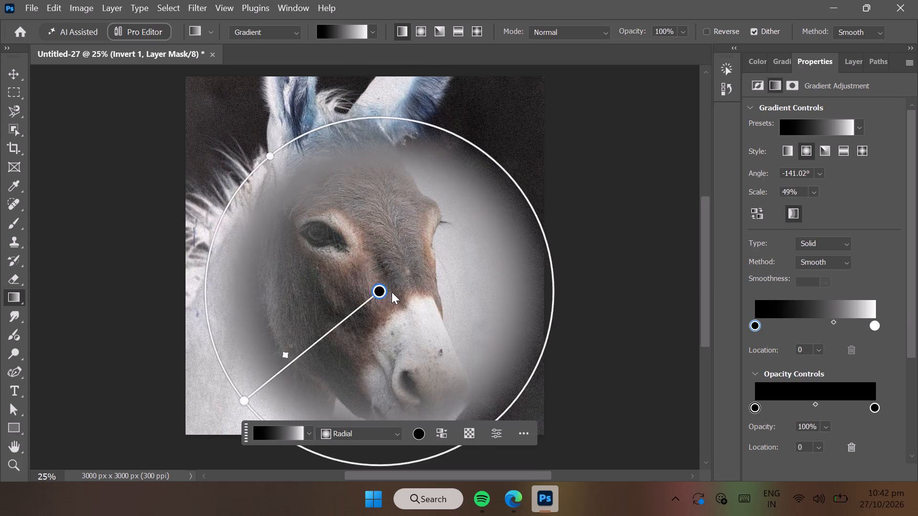
left_click_drag(392, 292, 388, 266)
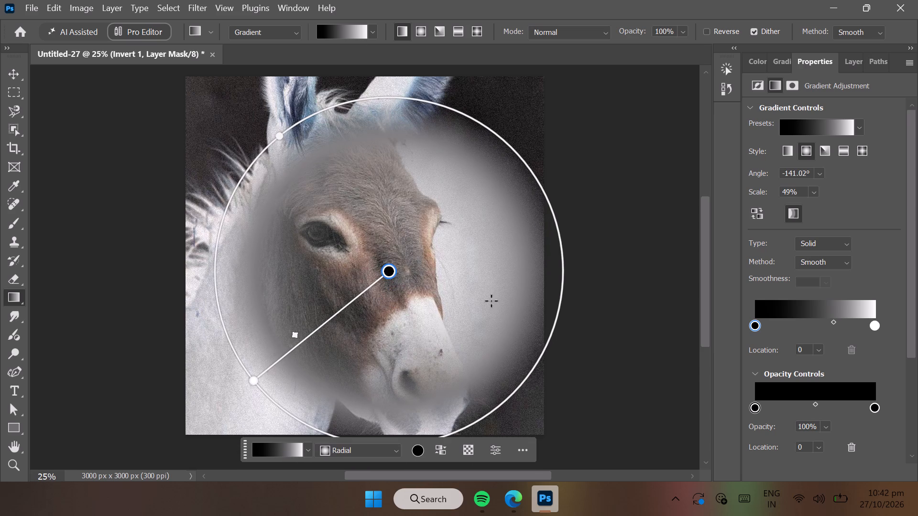
left_click(751, 419)
left_click(741, 427)
left_click(845, 71)
left_click(856, 368)
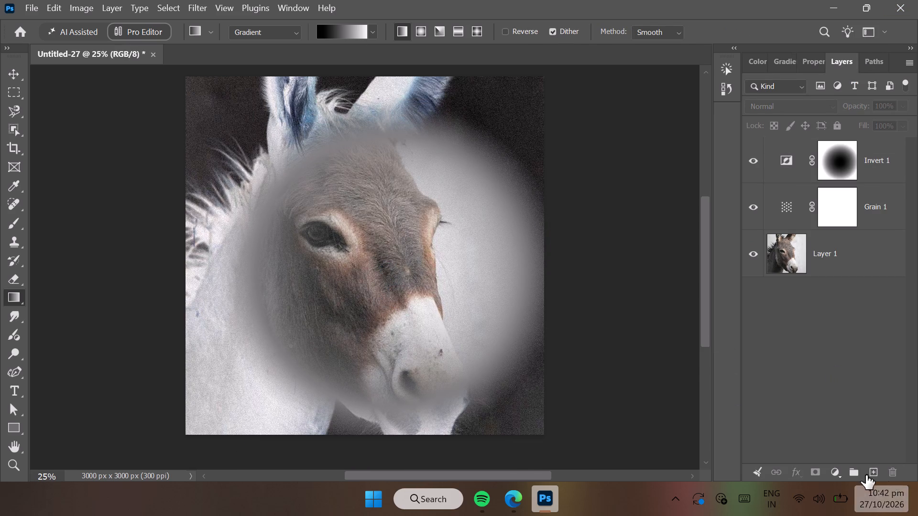
Add a Gradient Map adjustment layer above the Invert layer using the dark-blue-to-pale-lavender preset.
left_click(839, 473)
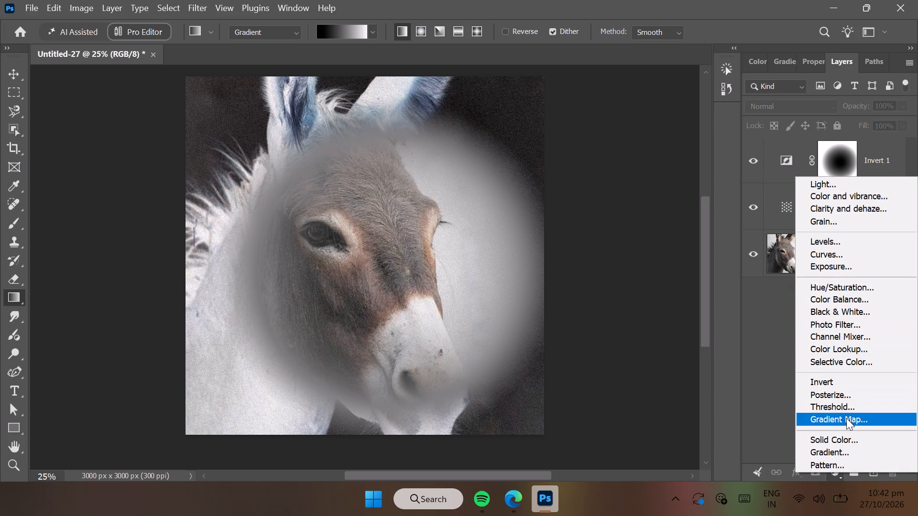
left_click(846, 418)
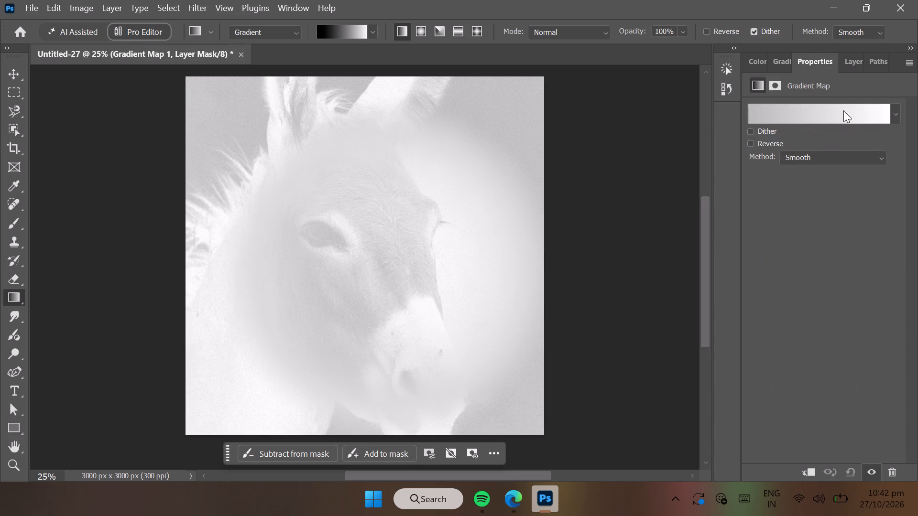
left_click(897, 116)
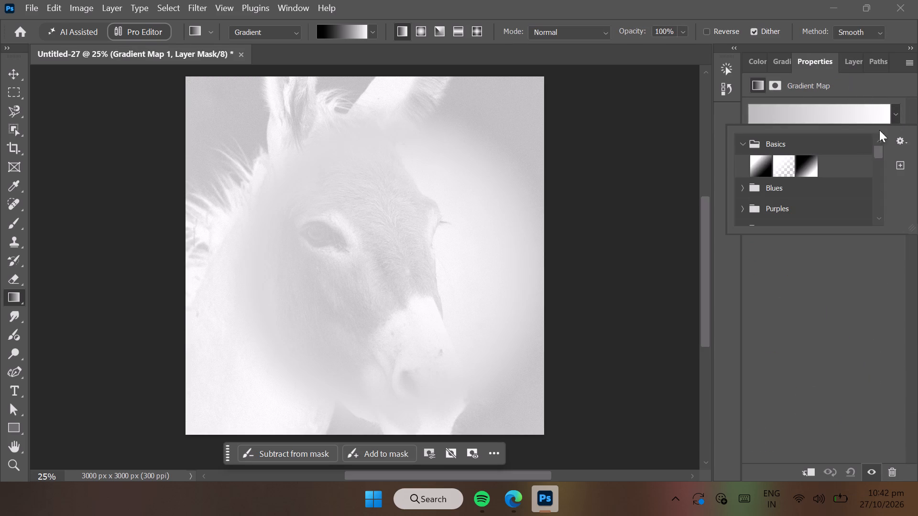
scroll(800, 178, "down", 20)
scroll(800, 178, "down", 3)
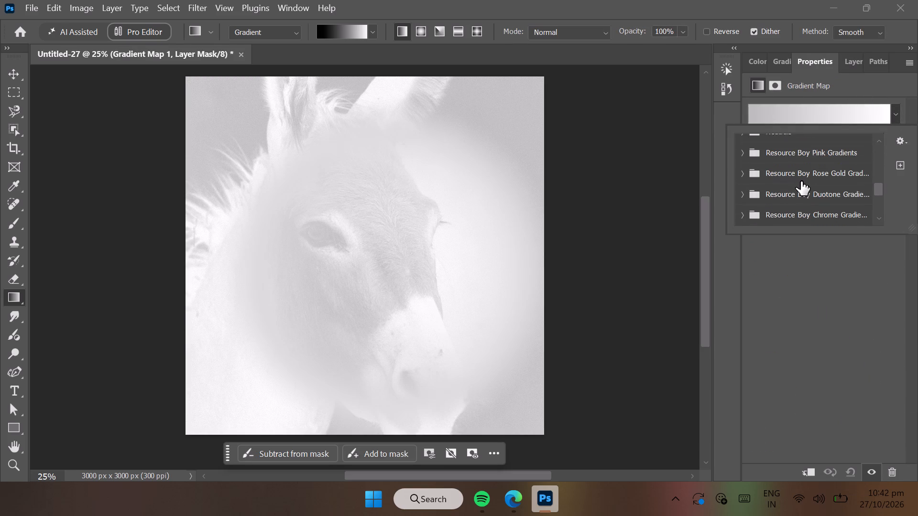
scroll(801, 181, "down", 14)
left_click(769, 204)
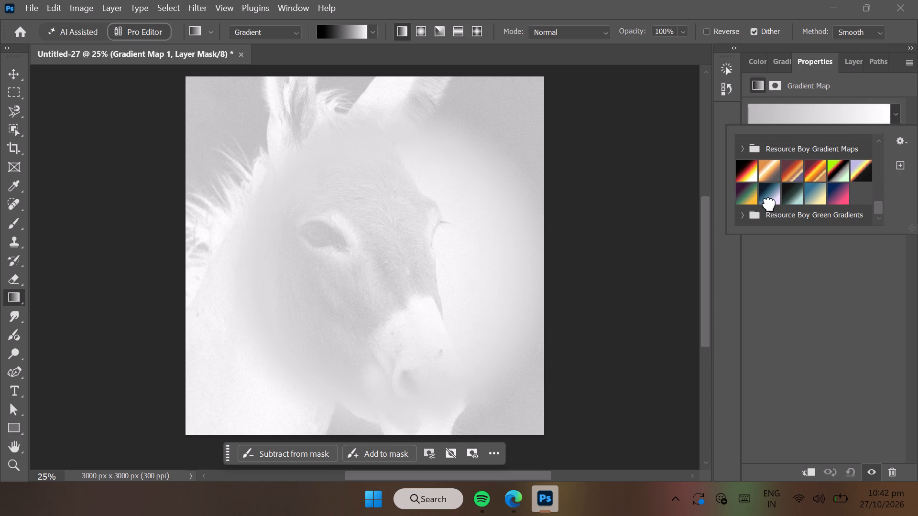
left_click(851, 64)
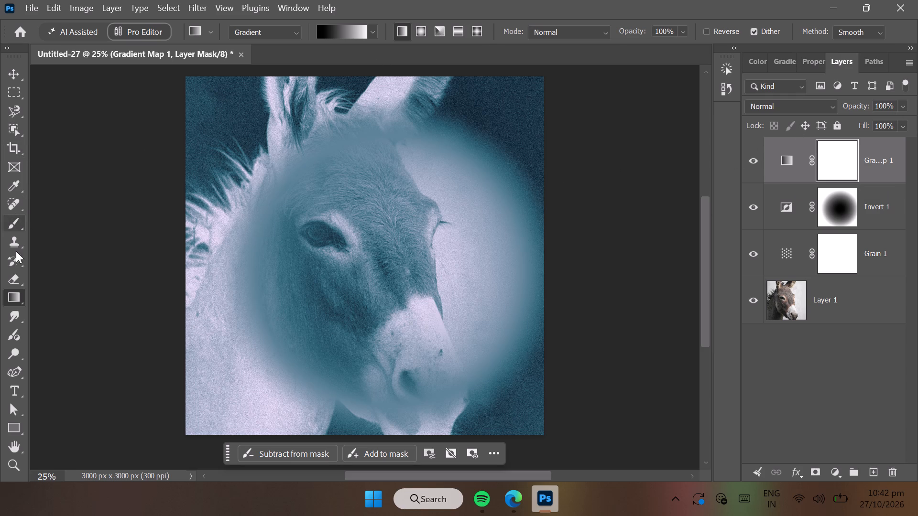
Paint the Invert layer's mask white with the 291 px brush over the background in front of the donkey's forehead and face.
left_click(8, 230)
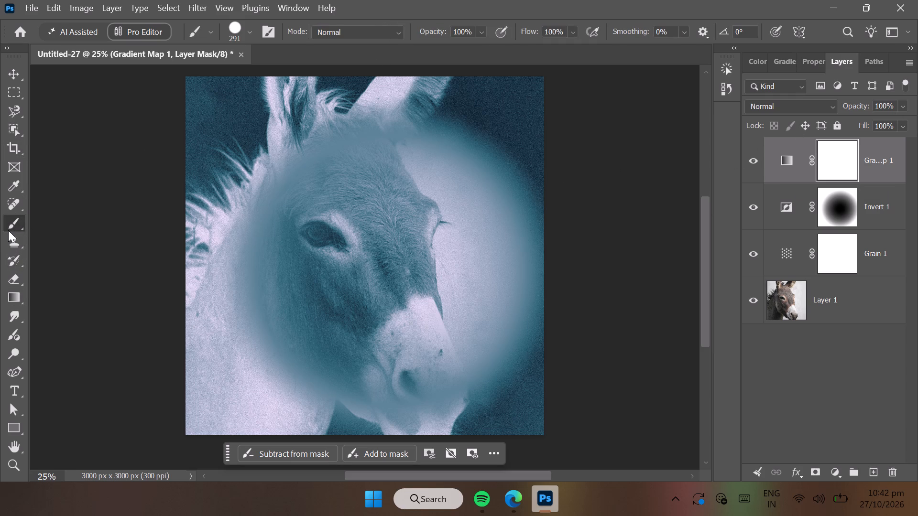
left_click_drag(450, 113, 479, 199)
left_click(754, 67)
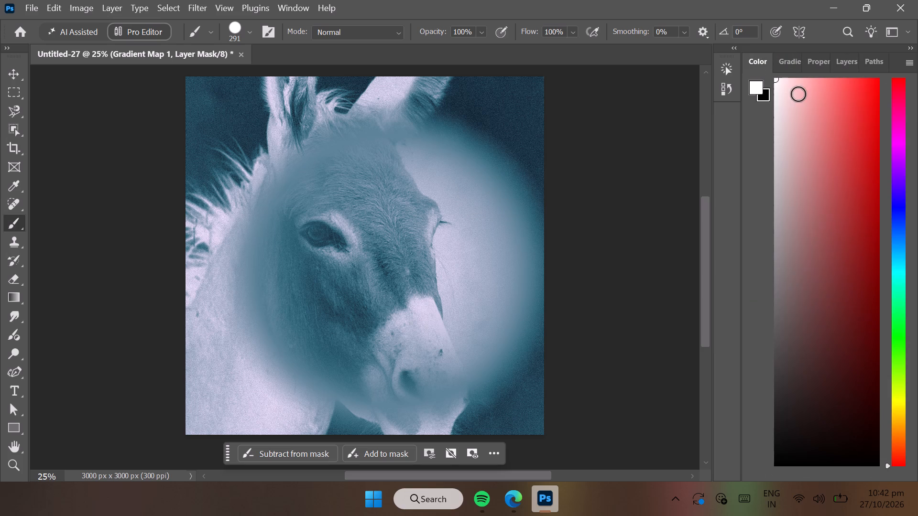
left_click_drag(795, 96, 754, 100)
left_click_drag(757, 56, 757, 51)
left_click_drag(772, 88, 771, 73)
left_click_drag(786, 88, 766, 77)
left_click(843, 60)
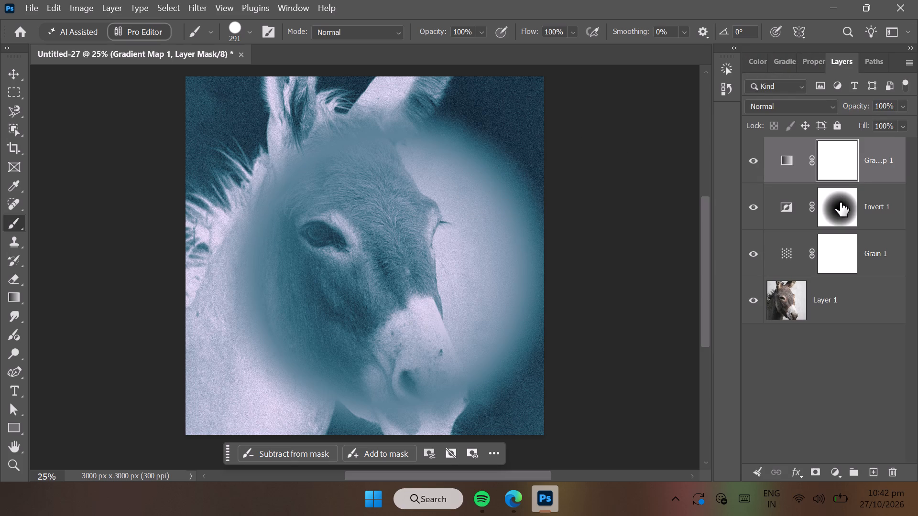
left_click(840, 205)
left_click_drag(454, 137, 514, 131)
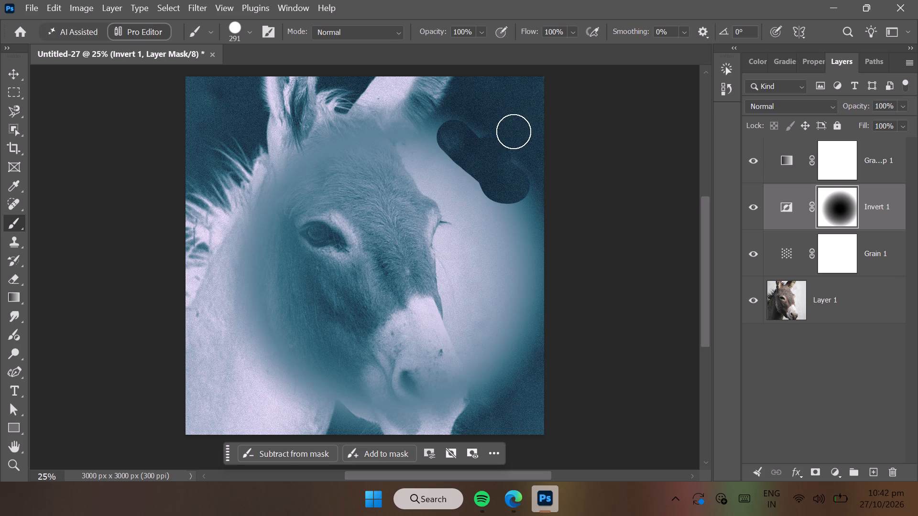
left_click_drag(514, 131, 432, 141)
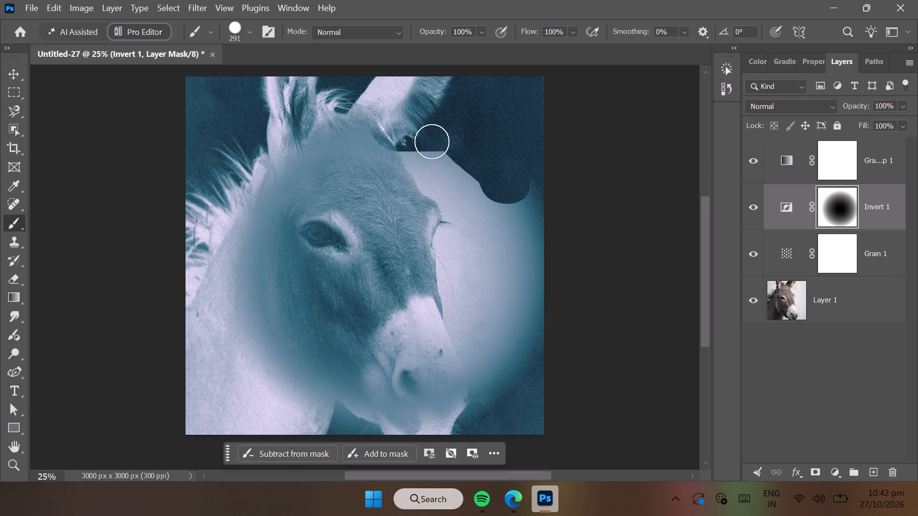
left_click_drag(432, 141, 553, 333)
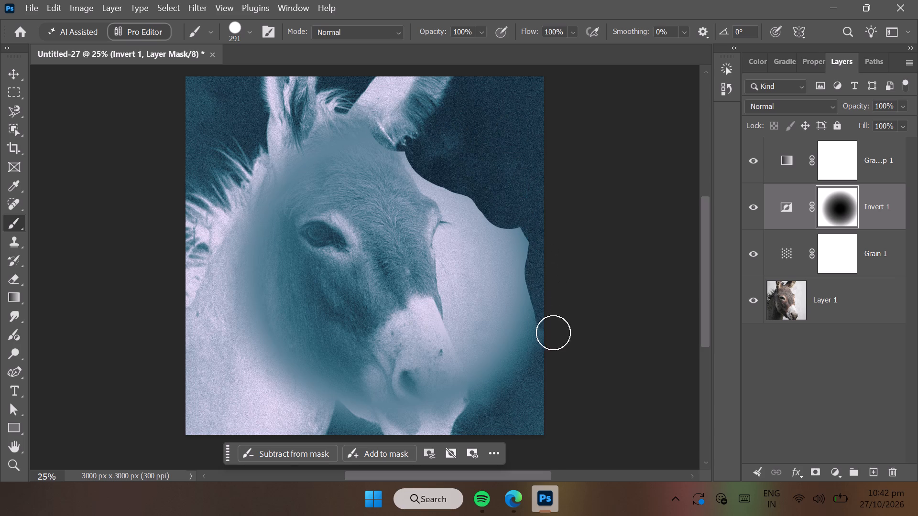
left_click_drag(553, 333, 474, 217)
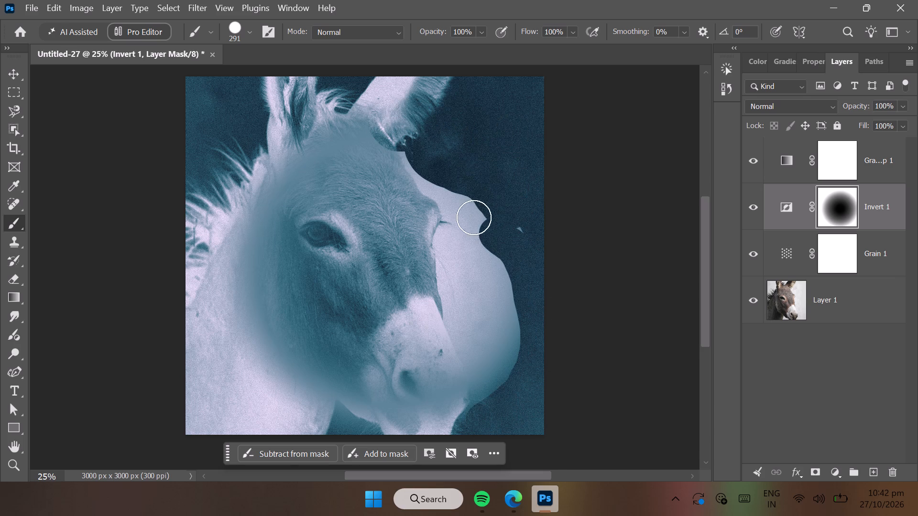
left_click_drag(474, 217, 539, 270)
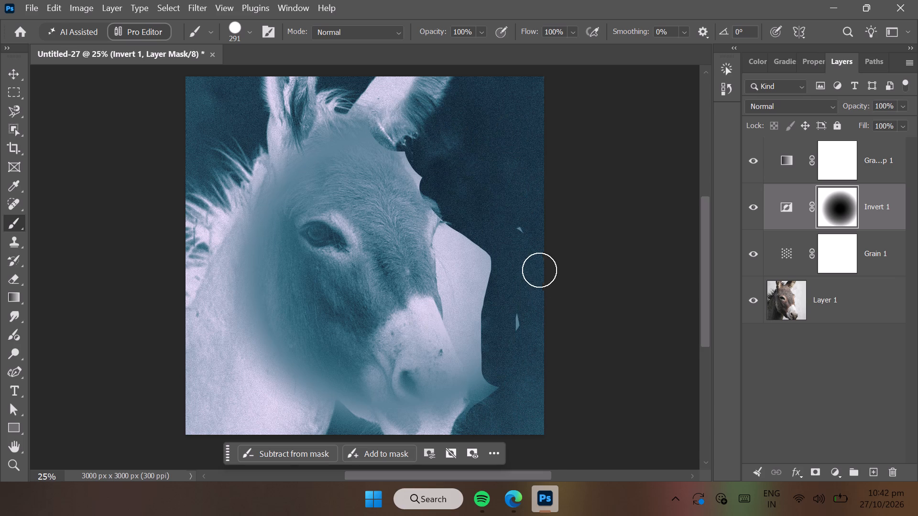
left_click_drag(539, 270, 519, 224)
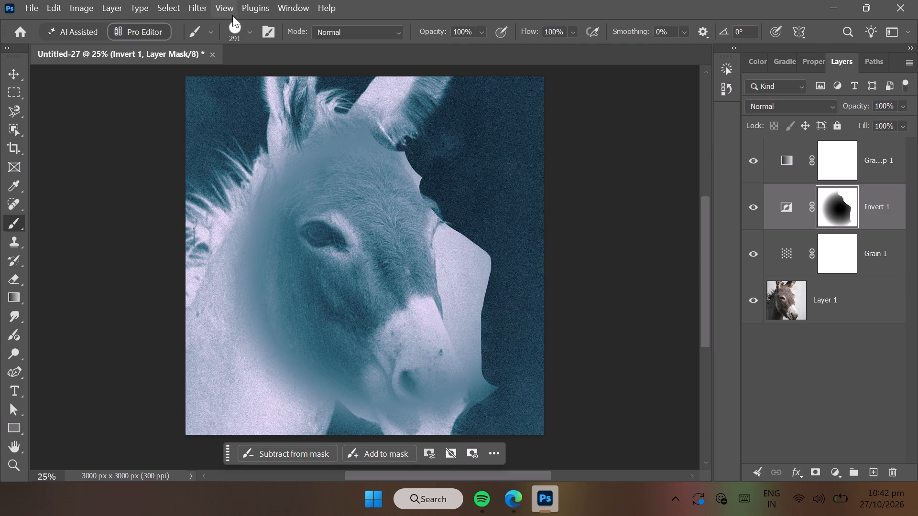
Soften the Invert layer's mask with a Gaussian Blur of 193.5 pixels radius, and deselect the layer.
left_click(196, 12)
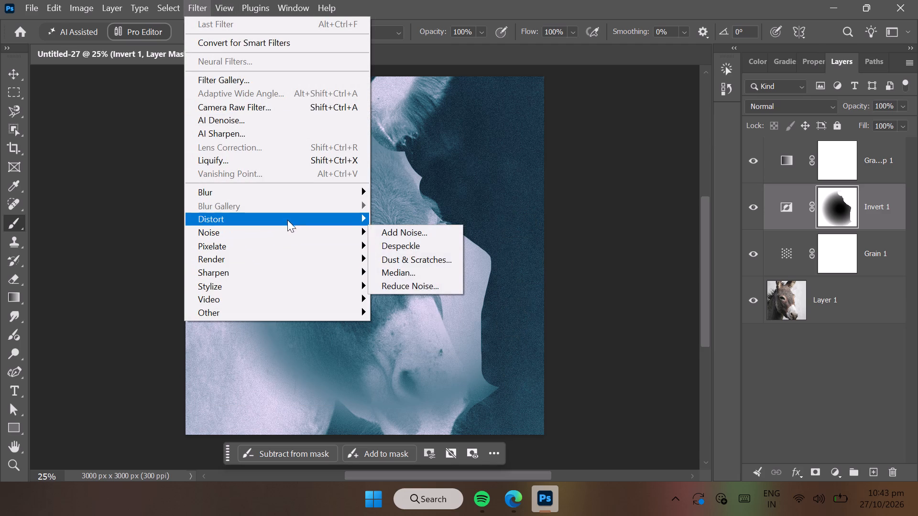
left_click(417, 247)
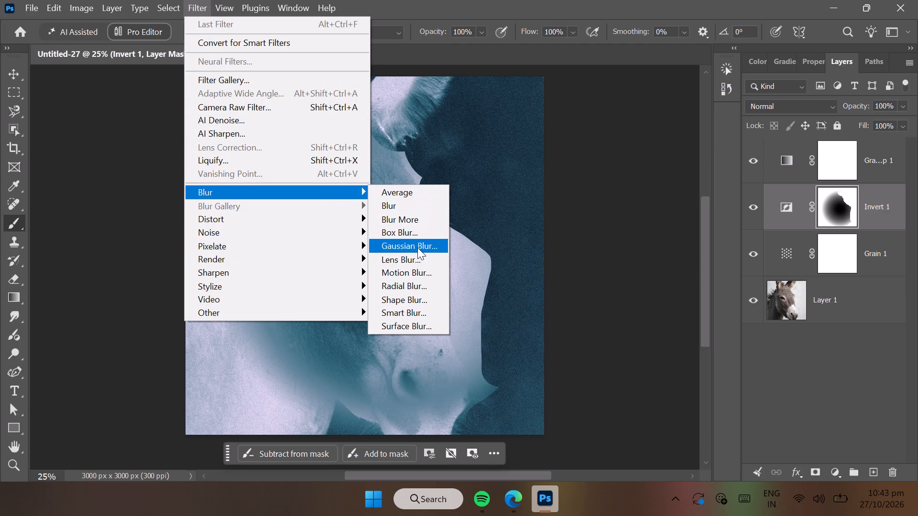
left_click(725, 320)
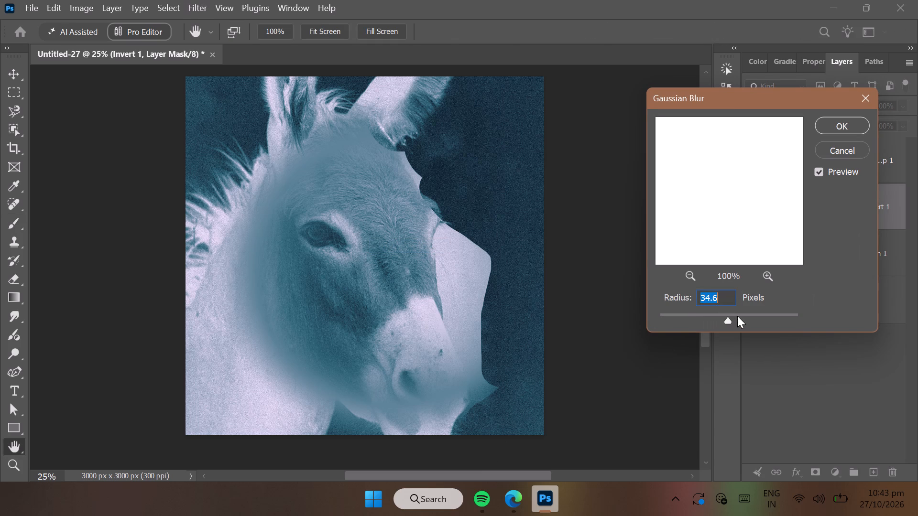
left_click(763, 311)
left_click(774, 317)
left_click(776, 320)
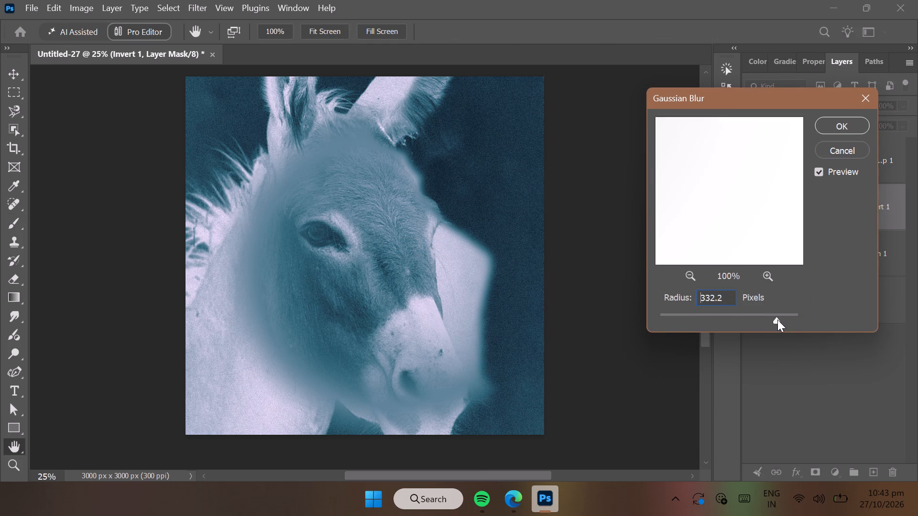
left_click_drag(783, 319, 805, 318)
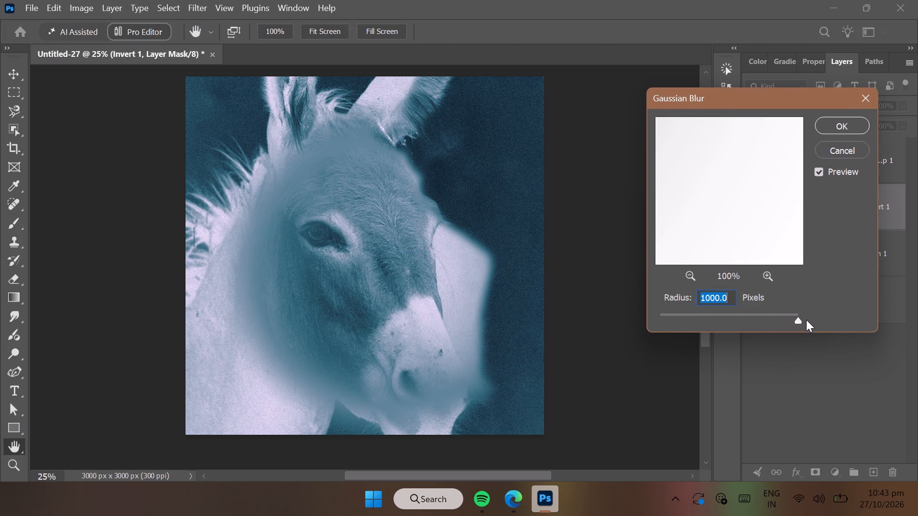
left_click(794, 322)
left_click_drag(794, 322, 785, 323)
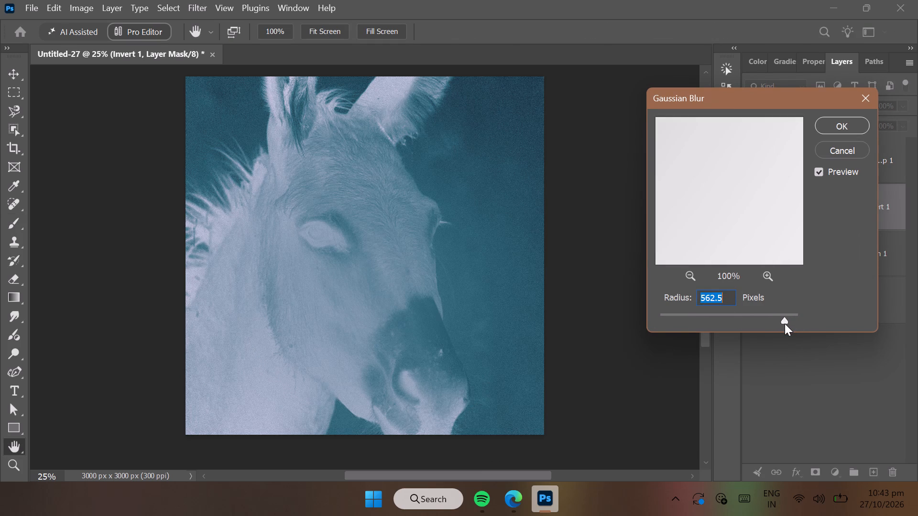
left_click_drag(784, 324, 779, 326)
left_click_drag(778, 324, 766, 325)
left_click_drag(766, 322, 750, 322)
left_click_drag(750, 322, 737, 323)
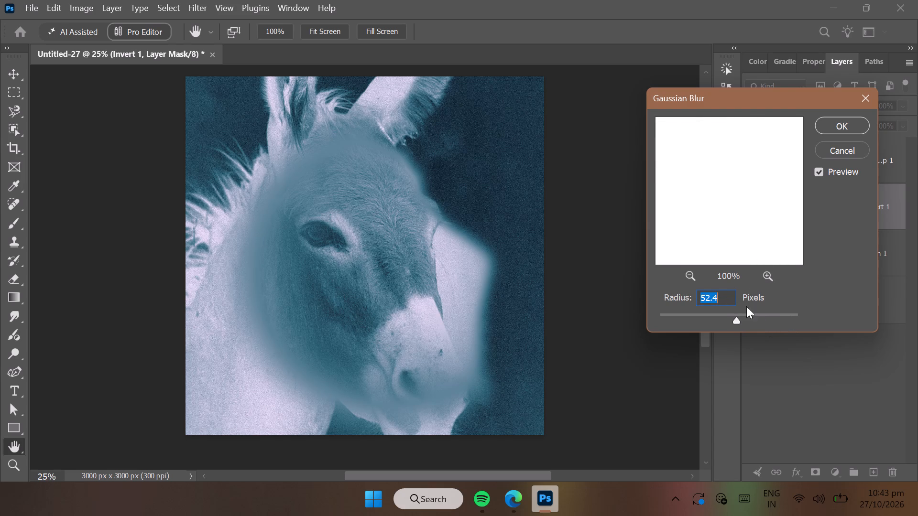
left_click_drag(733, 323, 758, 322)
left_click_drag(763, 315, 769, 310)
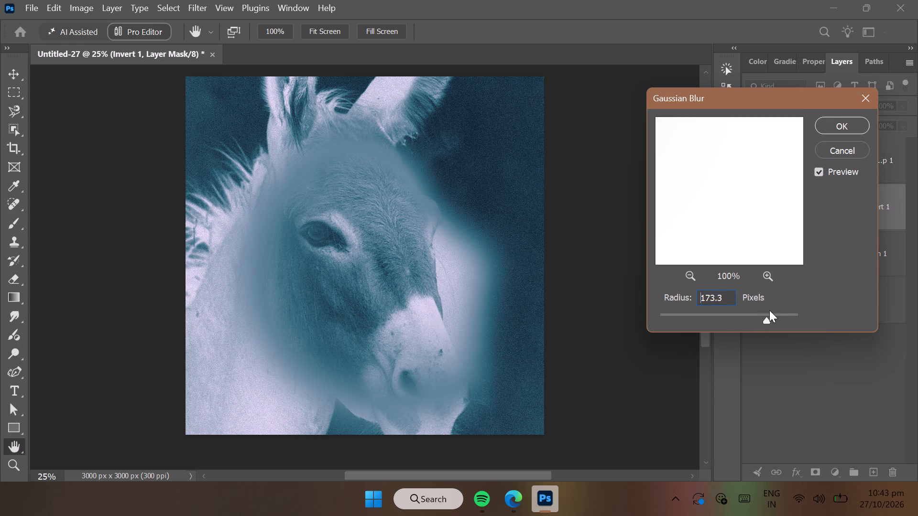
left_click_drag(769, 310, 772, 309)
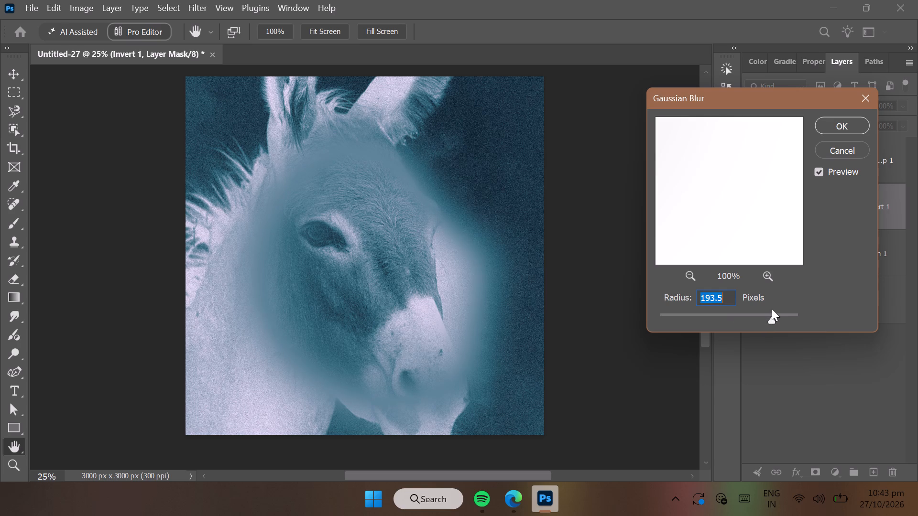
left_click(841, 128)
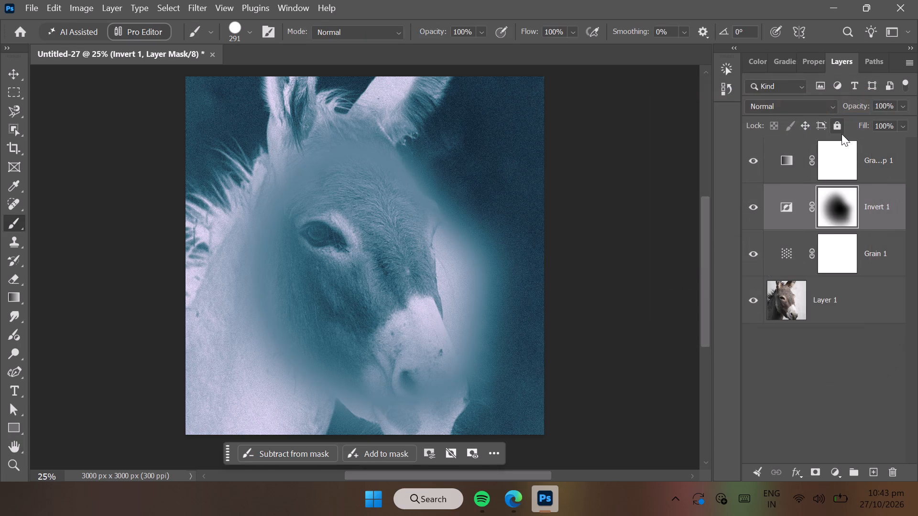
left_click(785, 356)
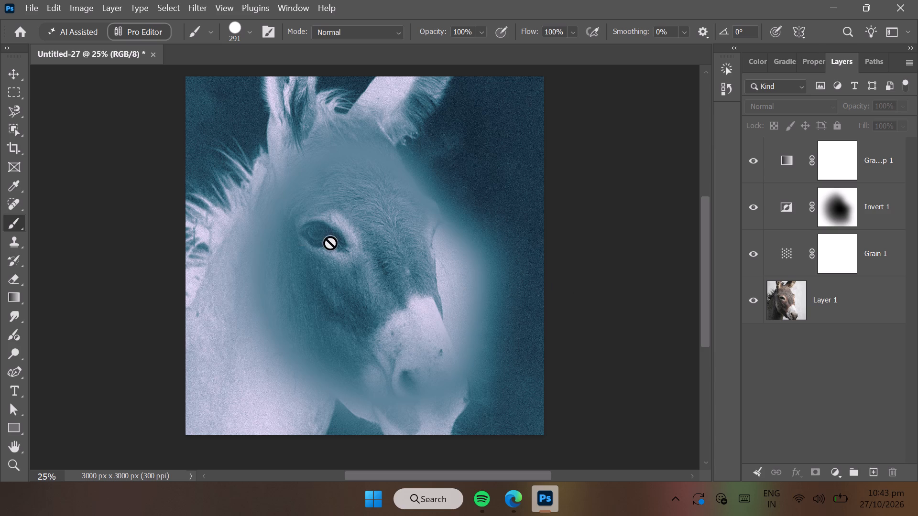
Switch to File Explorer, look through the Downloads folder and open the plum Raschel lace image in Photos.
left_click(375, 498)
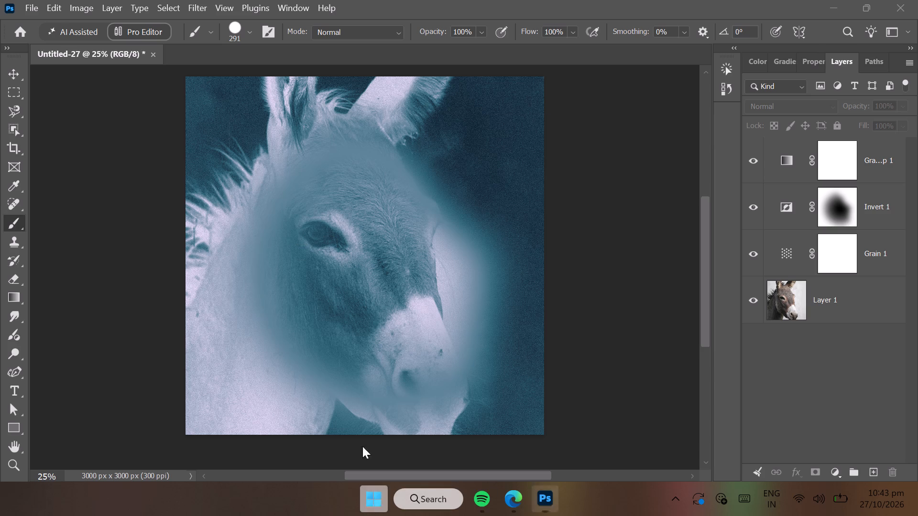
left_click(354, 151)
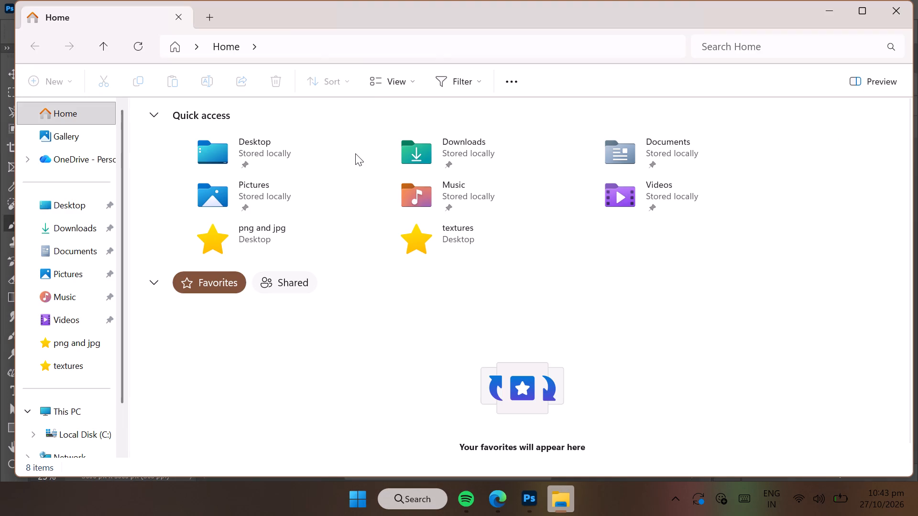
double_click(460, 155)
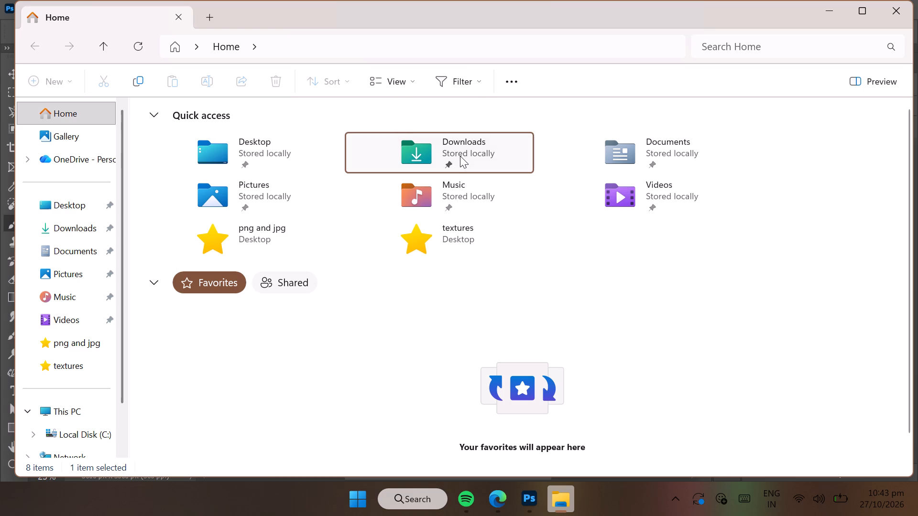
scroll(465, 160, "down", 16)
scroll(484, 171, "down", 6)
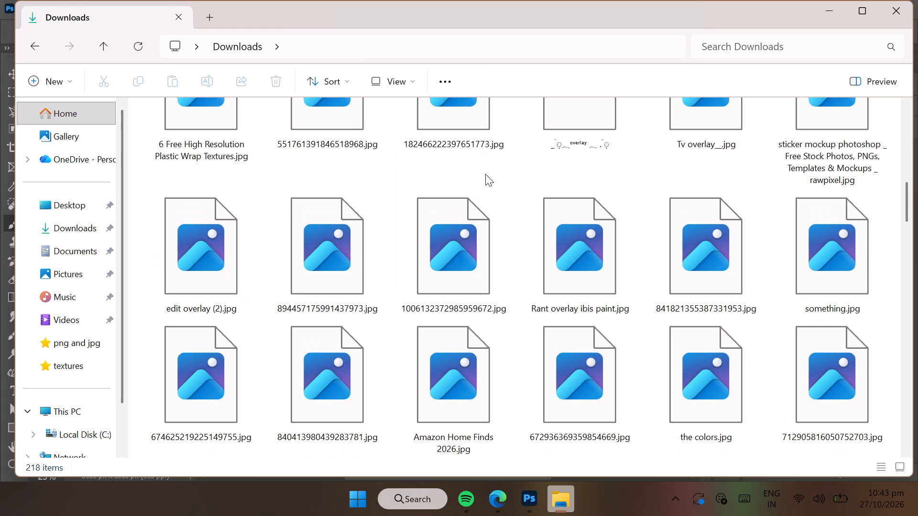
scroll(502, 168, "down", 7)
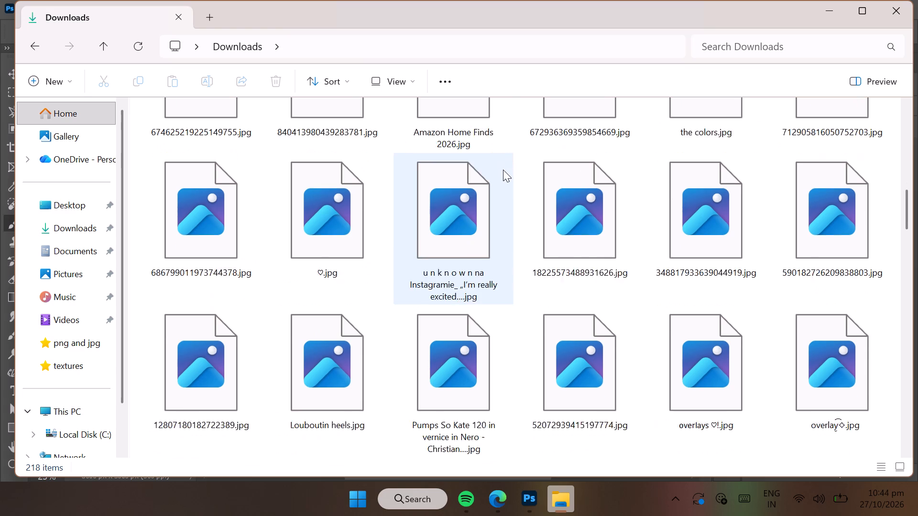
scroll(571, 215, "down", 6)
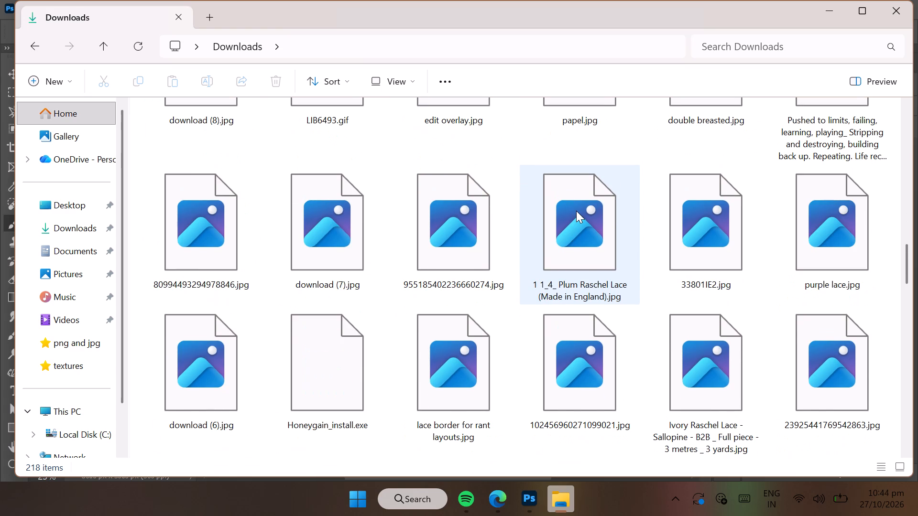
double_click(576, 211)
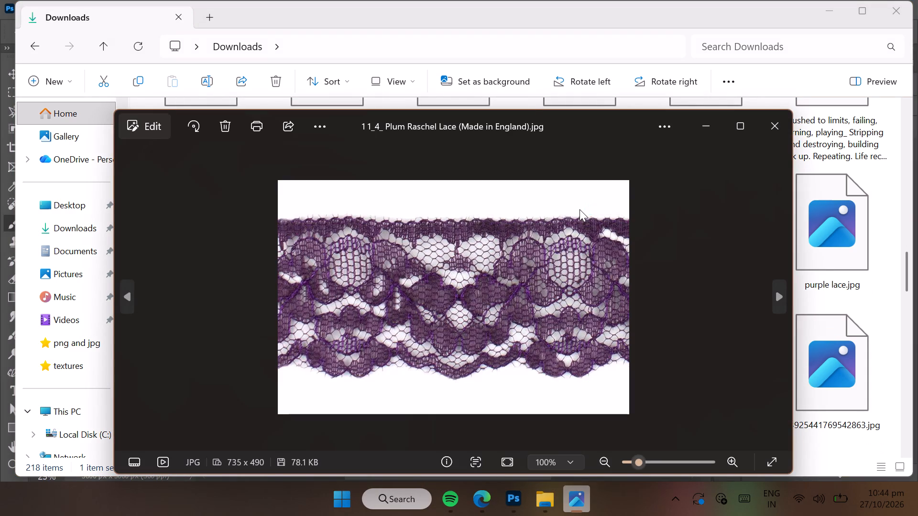
Browse forward through the downloaded images from the plum lace, looking for imagery to add to the donkey design.
key("Right")
key("Right")
key("Right")
key("Right")
key("Right")
key("Right")
key("Right")
key("Right")
key("Right")
key("Right")
key("Right")
key("Right")
key("Right")
key("Right")
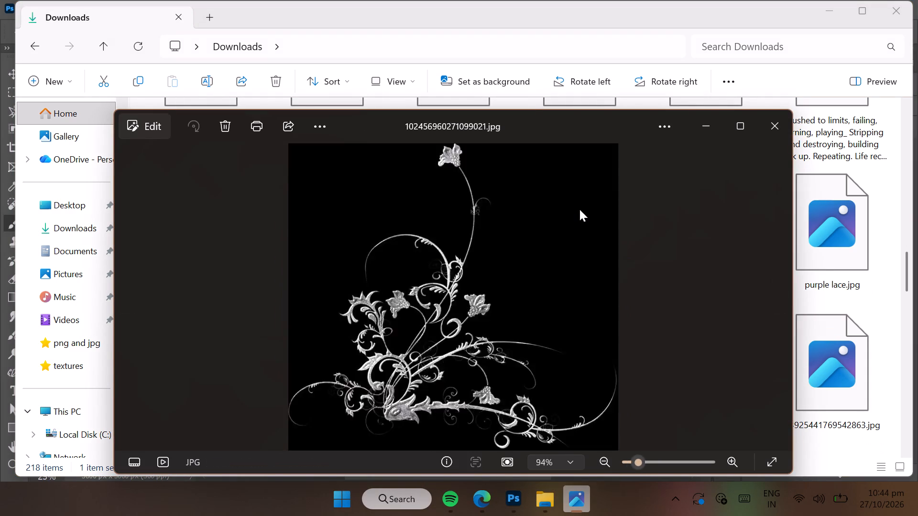
key("Right")
key("Right")
key("Right")
key("Right")
key("Right")
key("Right")
key("Right")
key("Right")
key("Right")
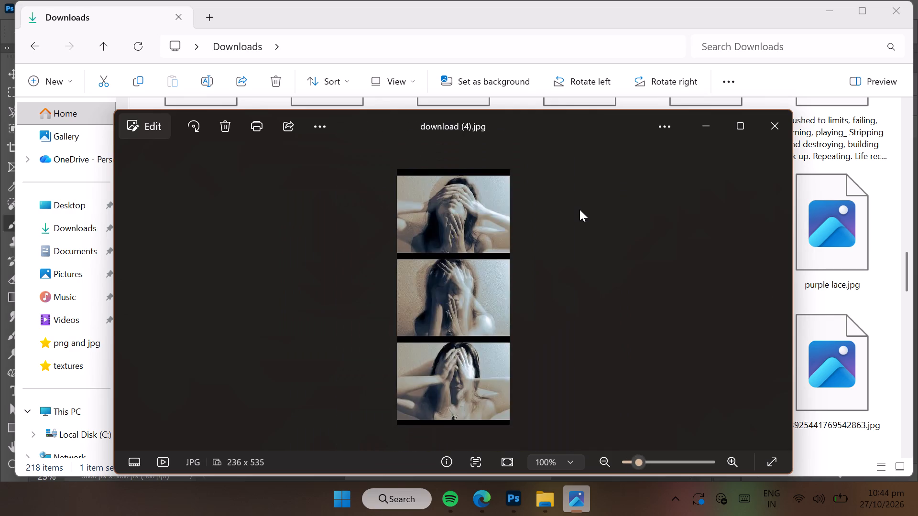
key("Right")
key("Right")
key("Right")
key("Right")
key("Right")
key("Right")
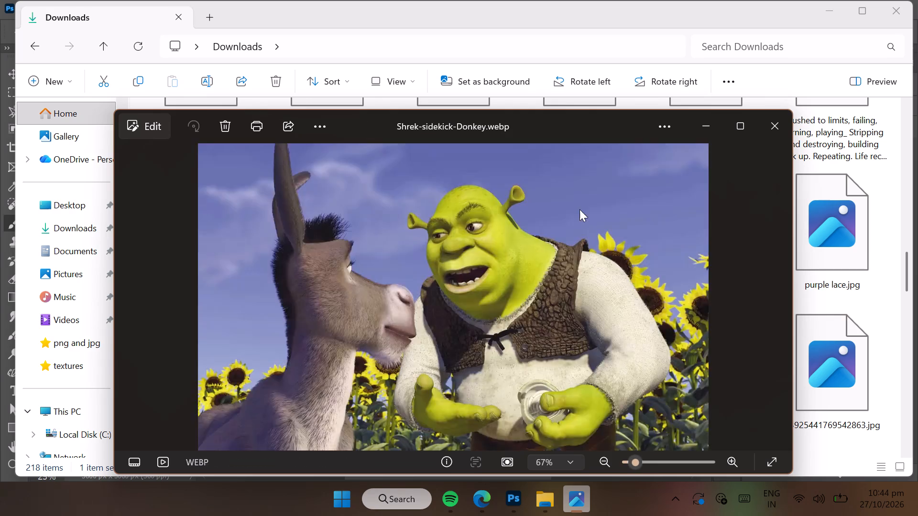
key("Right")
key("Right")
key("Right")
key("Right")
key("Right")
key("Right")
key("Right")
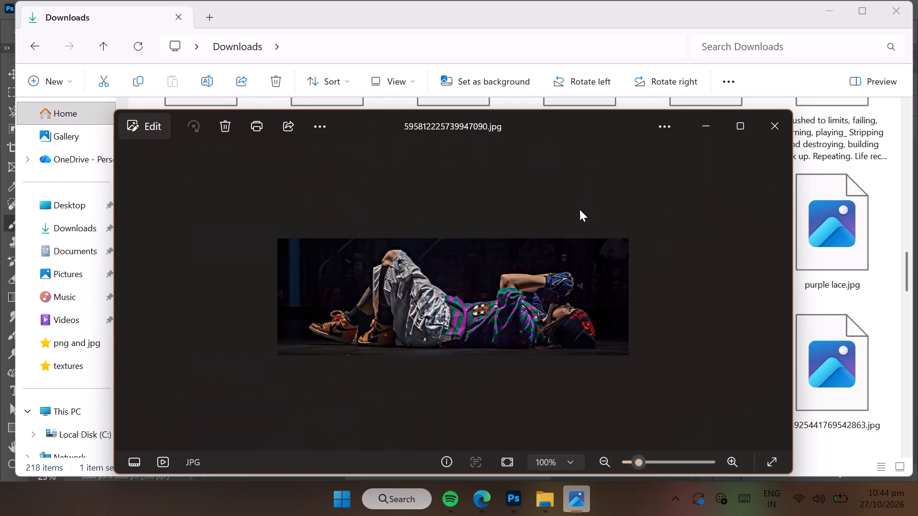
key("Right")
key("Right")
Look back through the downloaded images, past the plum lace to the black Thornhill album artwork, for usable overlays or textures.
key("Left")
key("Left")
key("Left")
key("Left")
key("Left")
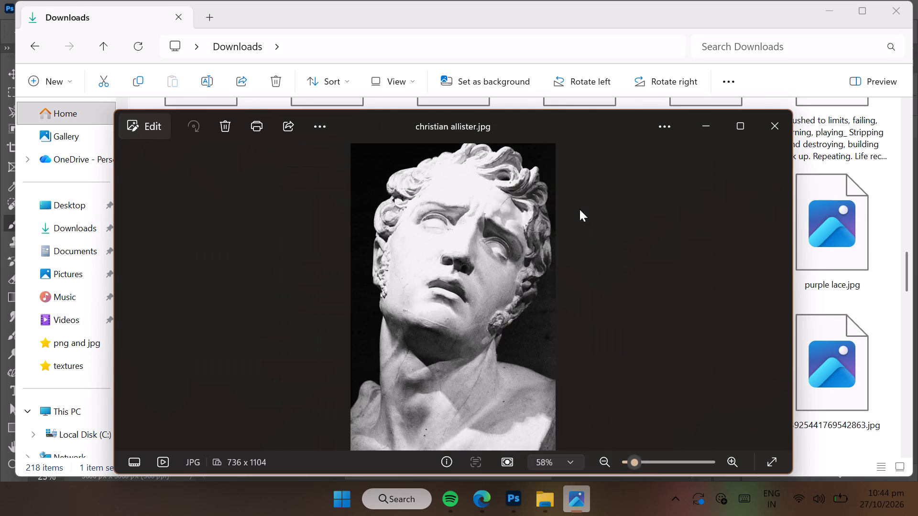
key("Left")
key("Left")
key("Left")
key("Left")
key("Left")
key("Left")
key("Left")
key("Left")
key("Left")
key("Left")
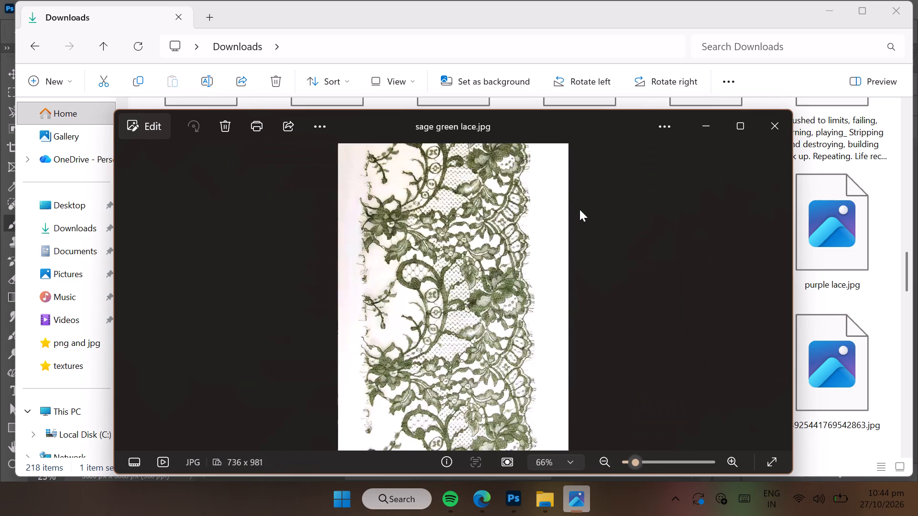
key("Left")
key("Left")
key("Left")
key("Left")
key("Left")
key("Left")
key("Left")
key("Left")
key("Left")
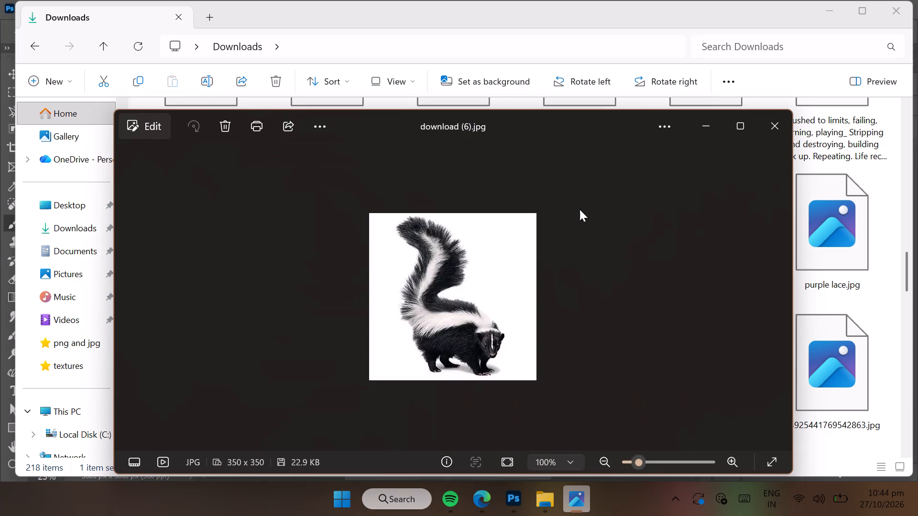
key("Left")
key("Left")
key("Left")
key("Left")
key("Left")
key("Left")
key("Left")
key("Left")
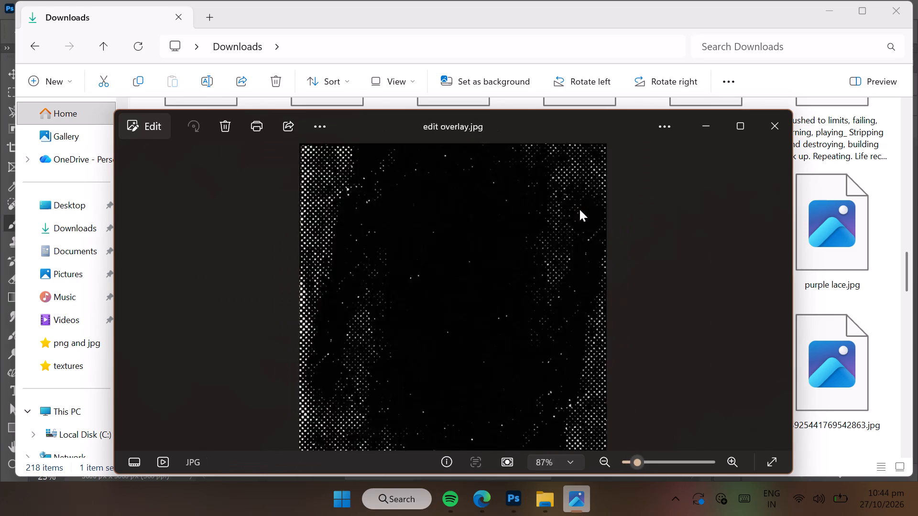
key("Left")
key("Left")
key("Left")
key("Left")
key("Left")
key("Left")
key("Left")
key("Left")
key("Left")
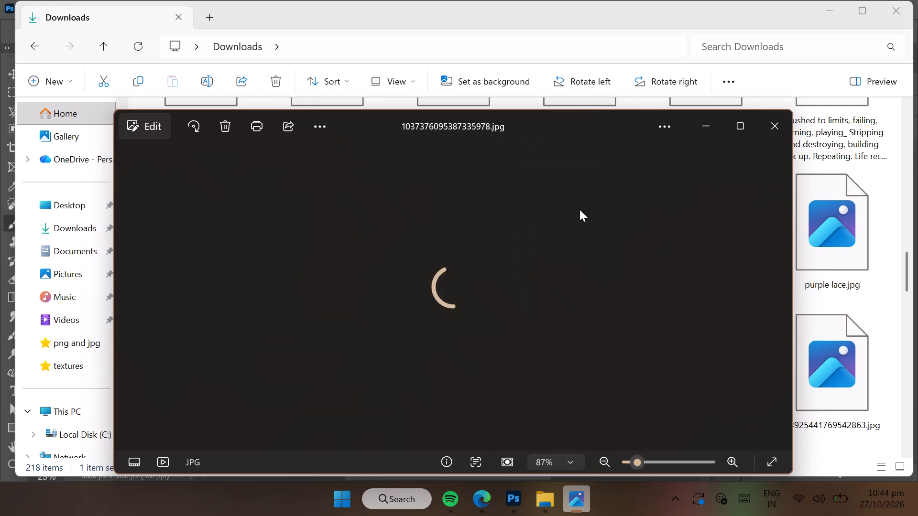
key("Left")
key("Left")
key("Left")
key("Left")
key("Left")
key("Left")
key("Left")
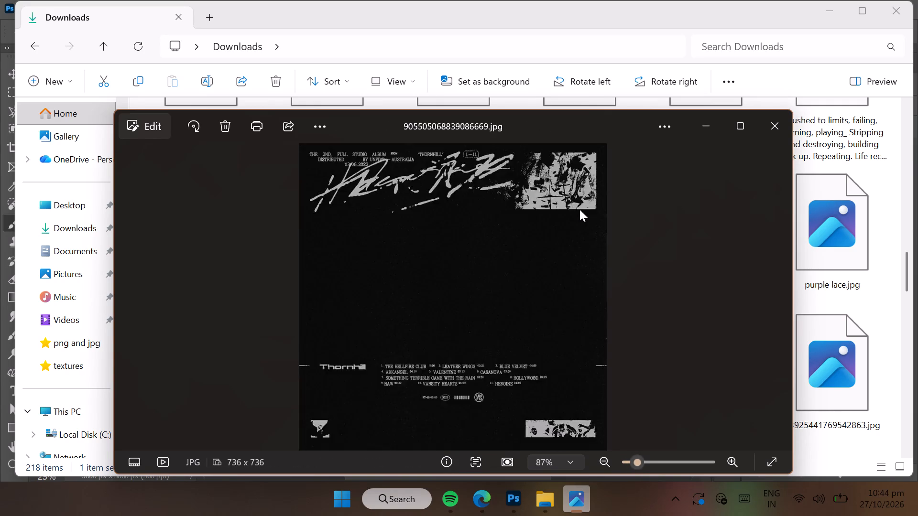
Browse forward through the downloaded images again, as far as the white glitter star PNG, to examine candidates for the design.
key("Right")
key("Right")
key("Right")
key("Right")
key("Right")
key("Right")
key("Right")
key("Right")
key("Right")
key("Right")
key("Right")
key("Right")
key("Right")
key("Right")
key("Right")
key("Right")
key("Right")
key("Right")
key("Right")
key("Right")
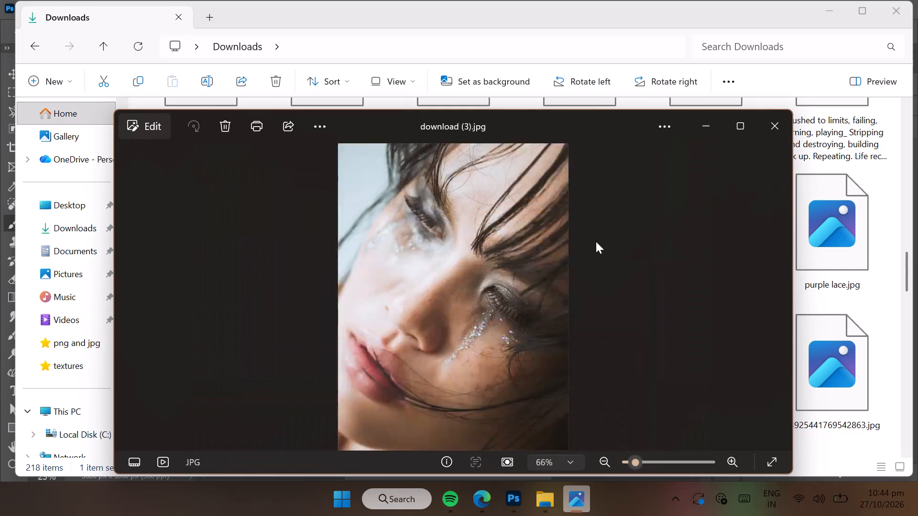
key("Right")
key("Right")
key("Right")
key("Right")
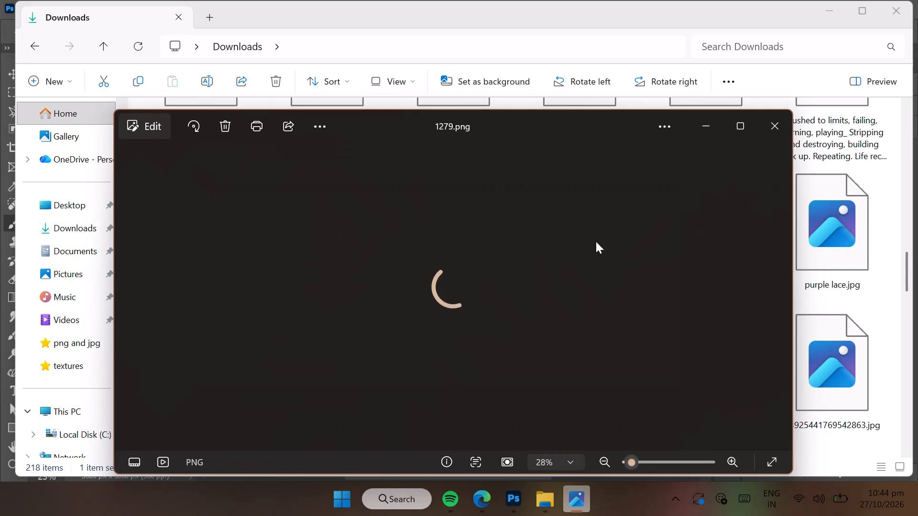
key("Right")
key("Right")
key("Right")
key("Right")
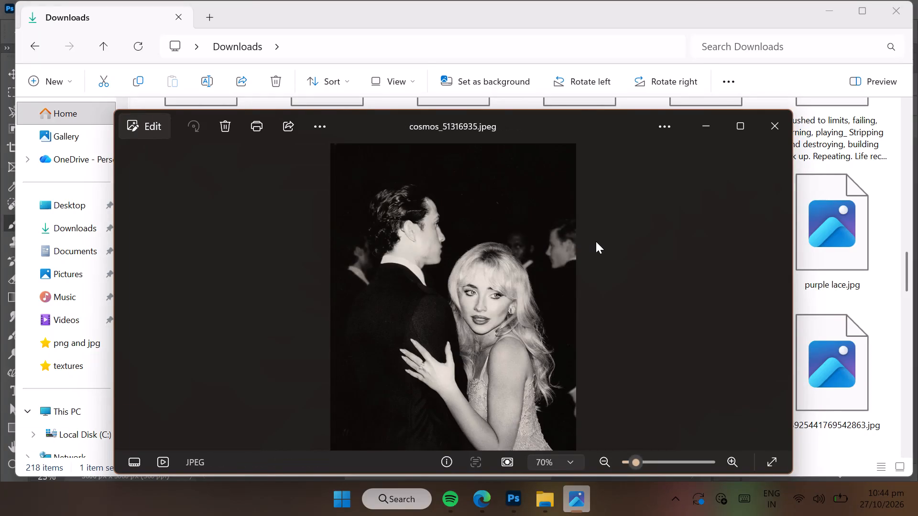
key("Right")
key("Right")
key("Right")
key("Right")
key("Right")
key("Right")
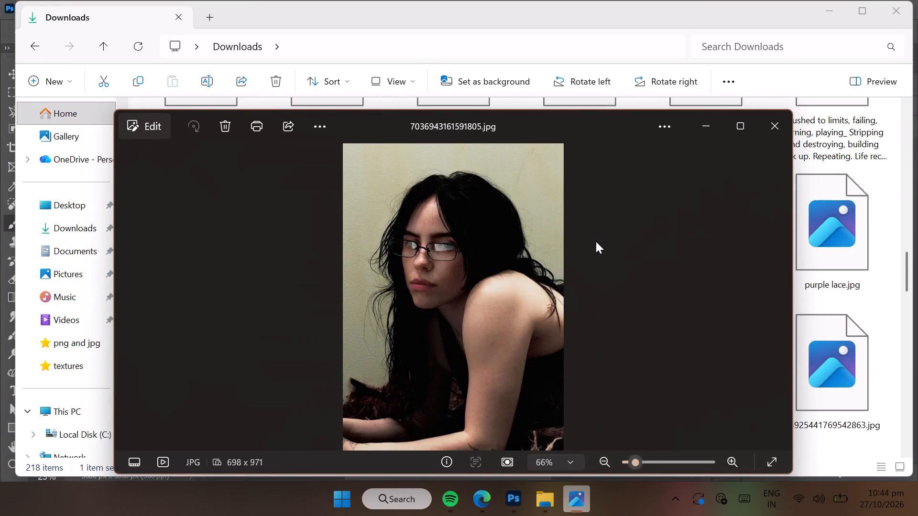
key("Right")
key("Right")
key("Right")
key("Right")
key("Right")
key("Right")
key("Right")
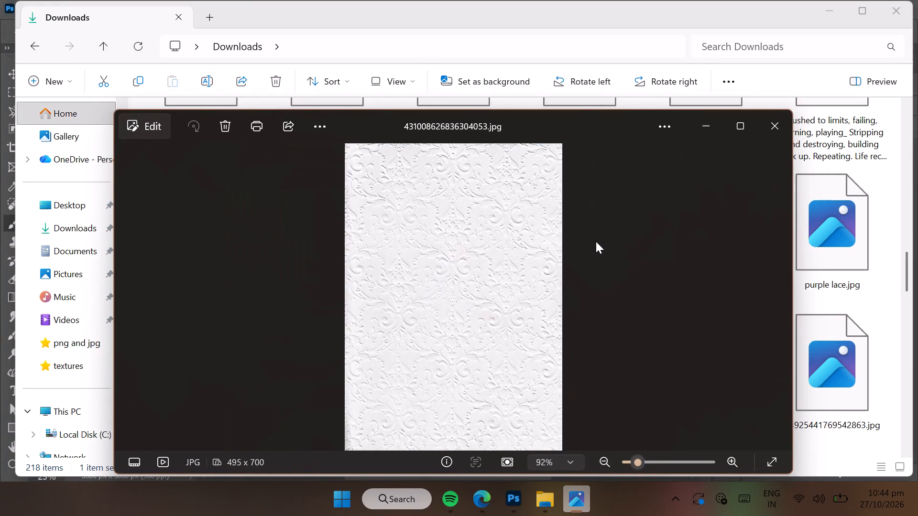
key("Right")
key("Right")
key("Right")
key("Right")
key("Right")
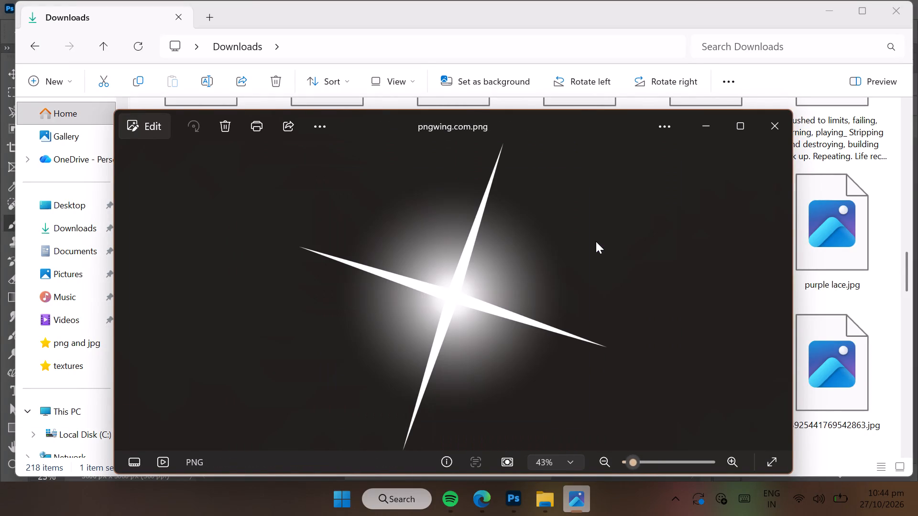
key("Right")
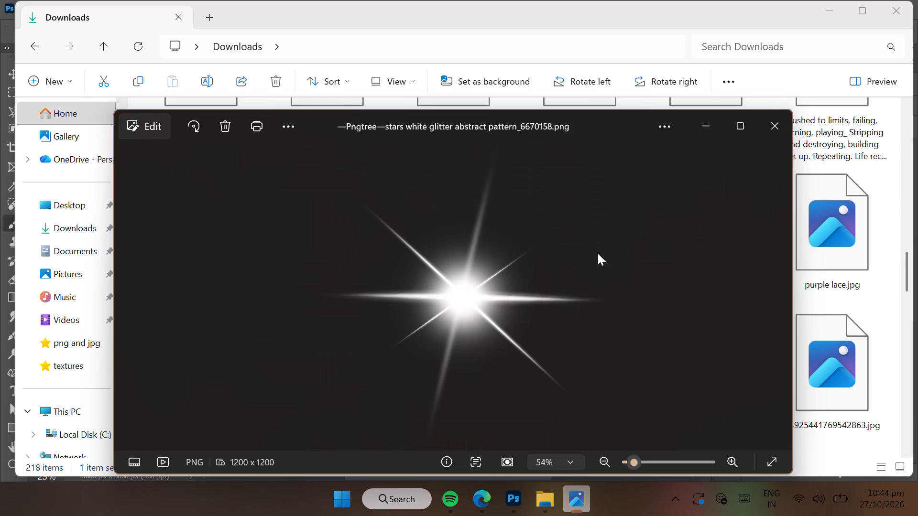
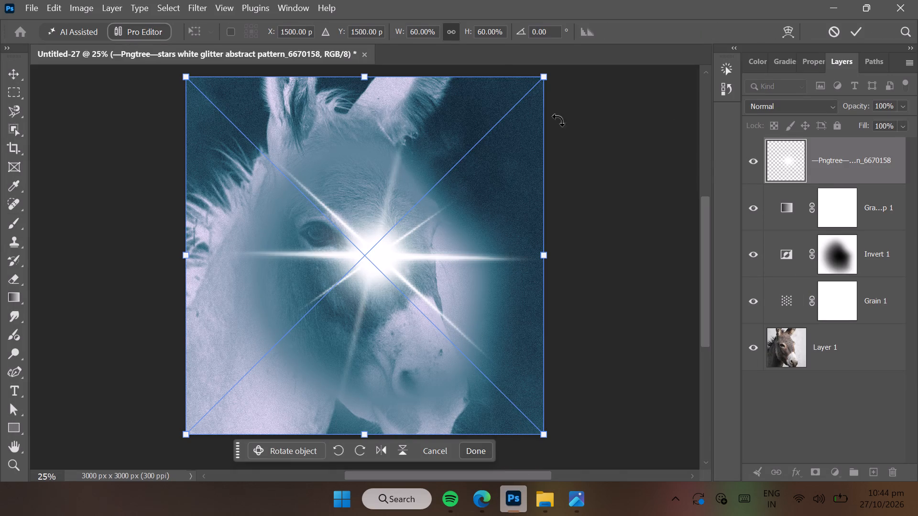
Scale the white glitter star down to about 27% and place it over the donkey's eye.
left_click_drag(543, 437, 417, 343)
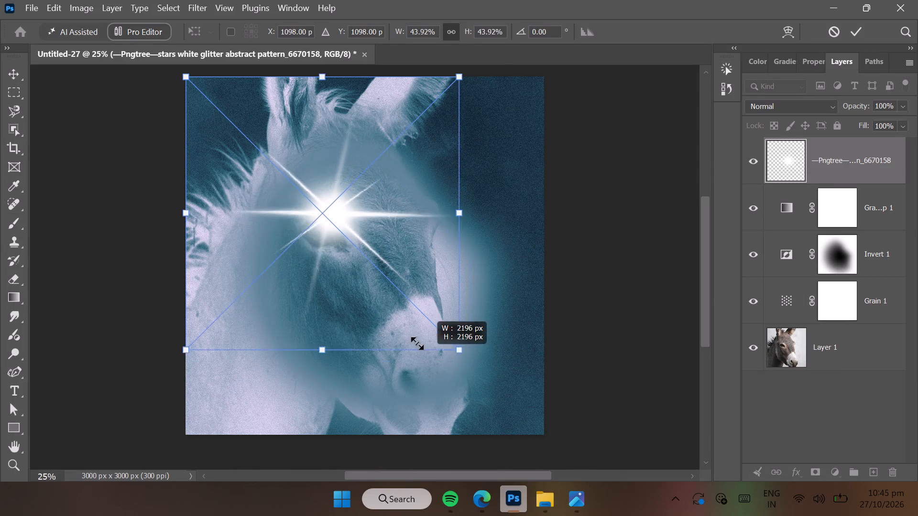
left_click_drag(417, 343, 321, 267)
left_click_drag(268, 153, 289, 201)
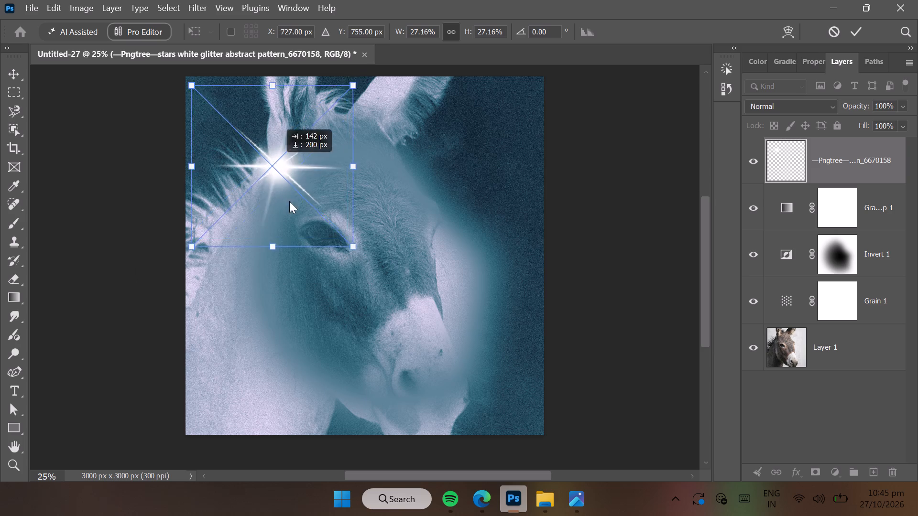
left_click_drag(289, 201, 315, 229)
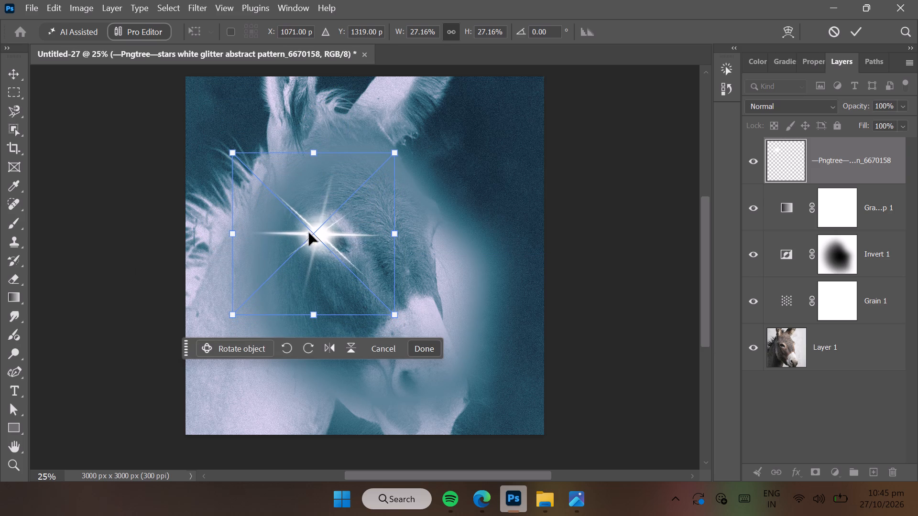
left_click(426, 341)
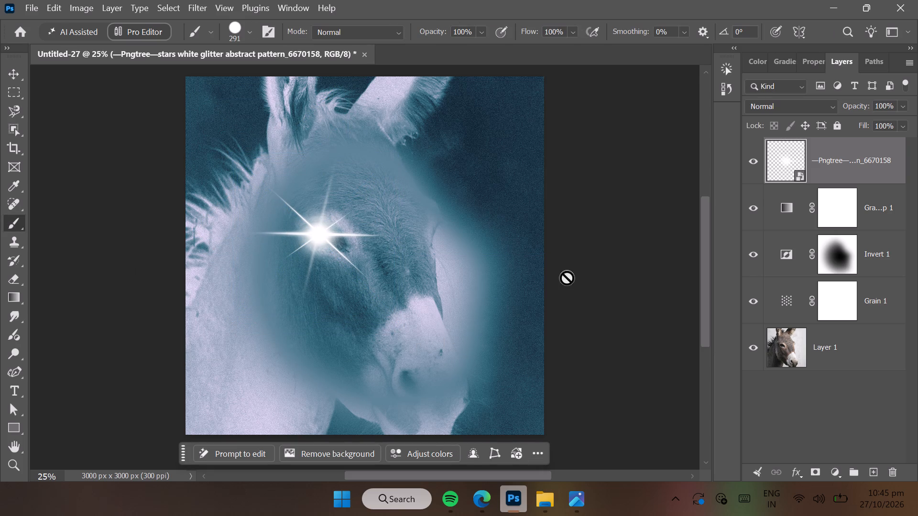
Set the star layer's blend mode to Overlay.
left_click(779, 108)
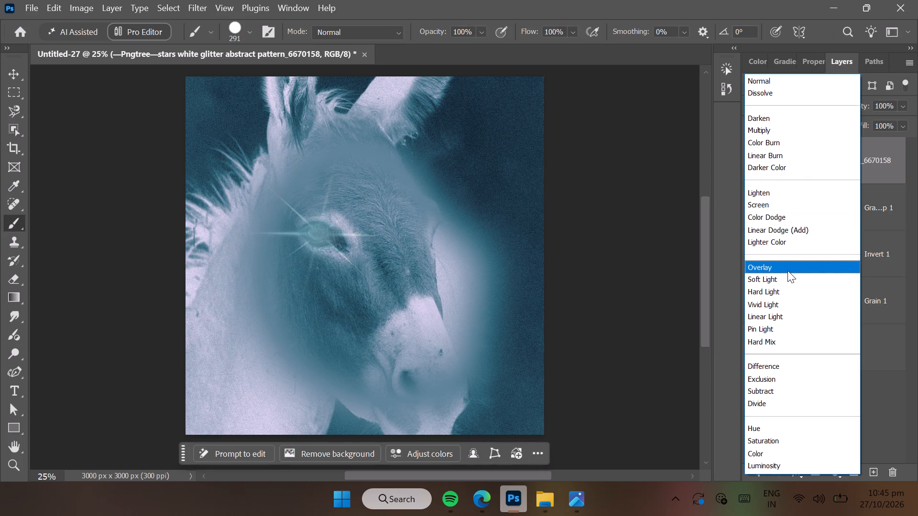
left_click_drag(790, 227, 788, 244)
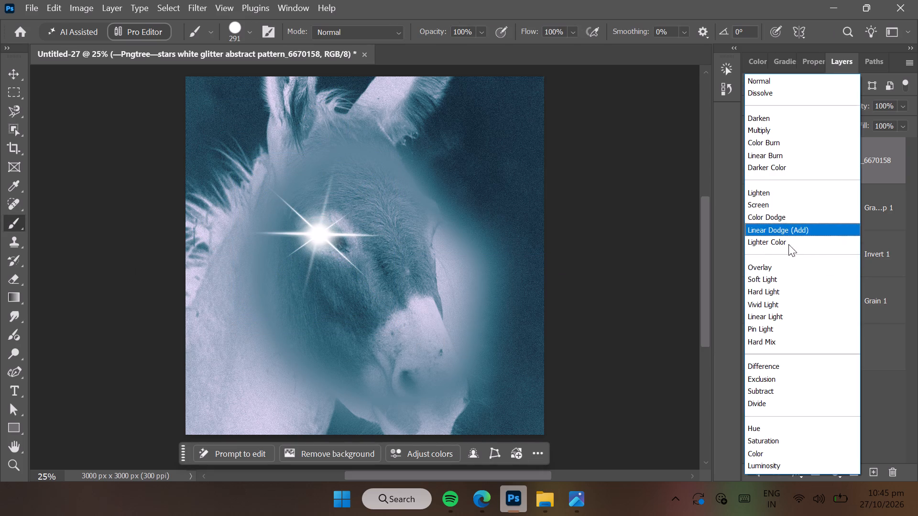
left_click_drag(788, 244, 788, 247)
left_click(779, 105)
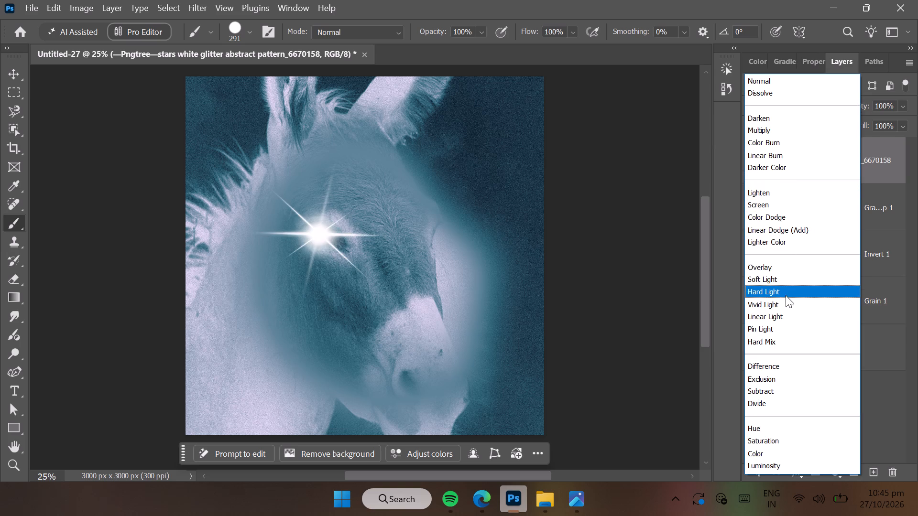
left_click(787, 260)
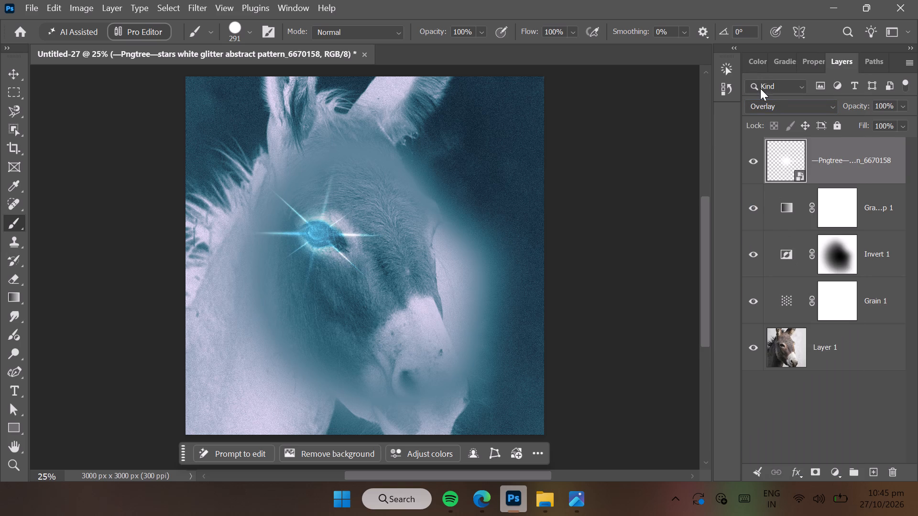
Enlarge the star to about 33%, recentre it on the donkey's eye and deselect the layer.
left_click(16, 78)
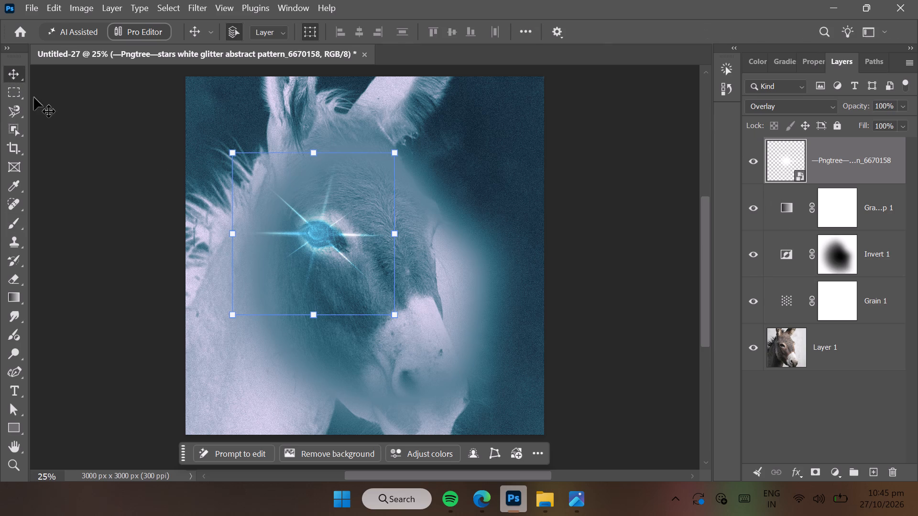
left_click_drag(397, 237, 405, 237)
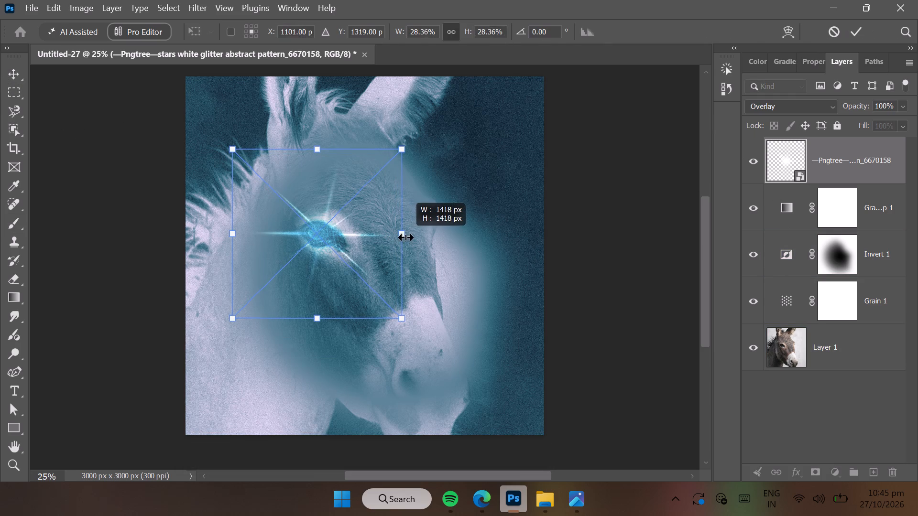
left_click_drag(405, 237, 406, 237)
left_click(323, 232)
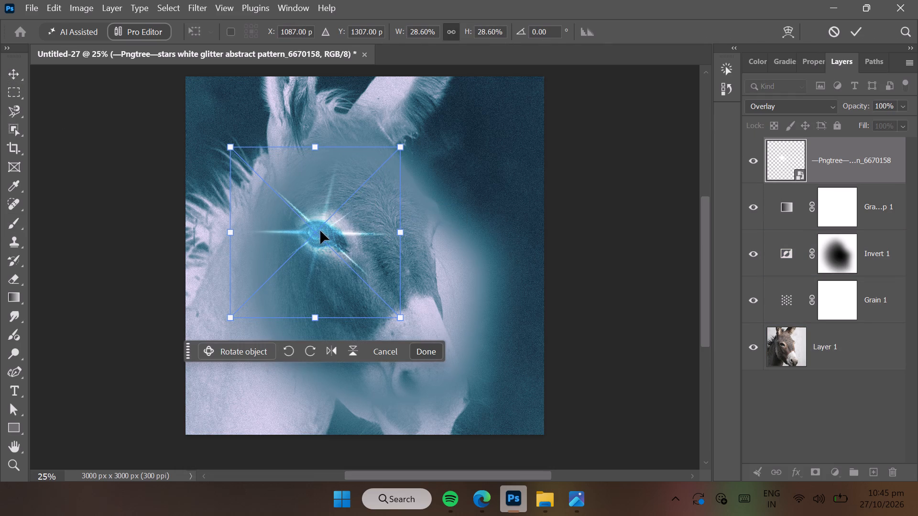
left_click_drag(393, 325, 407, 325)
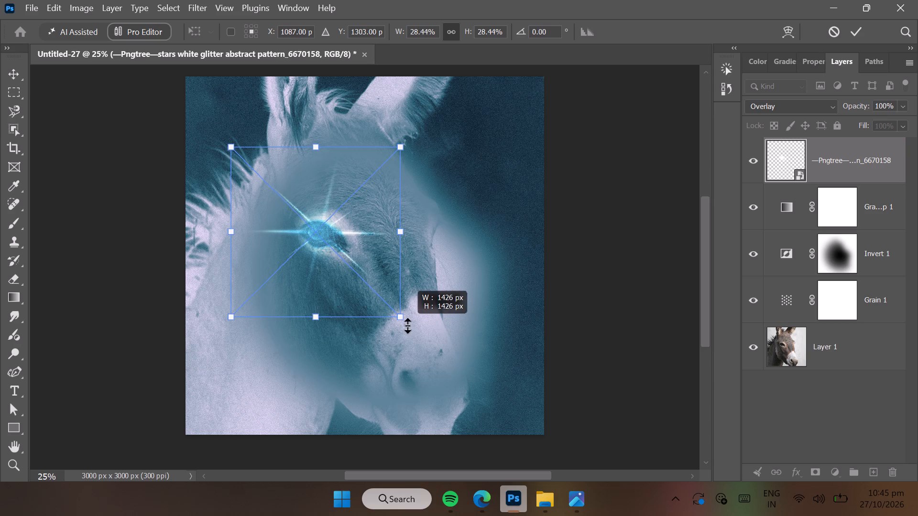
left_click_drag(407, 325, 449, 353)
left_click_drag(322, 257, 325, 247)
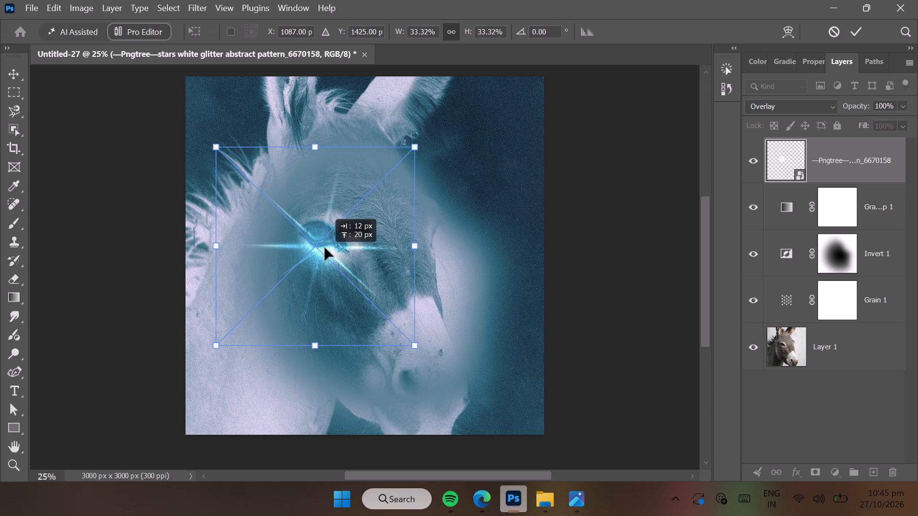
left_click_drag(325, 247, 320, 244)
left_click(412, 364)
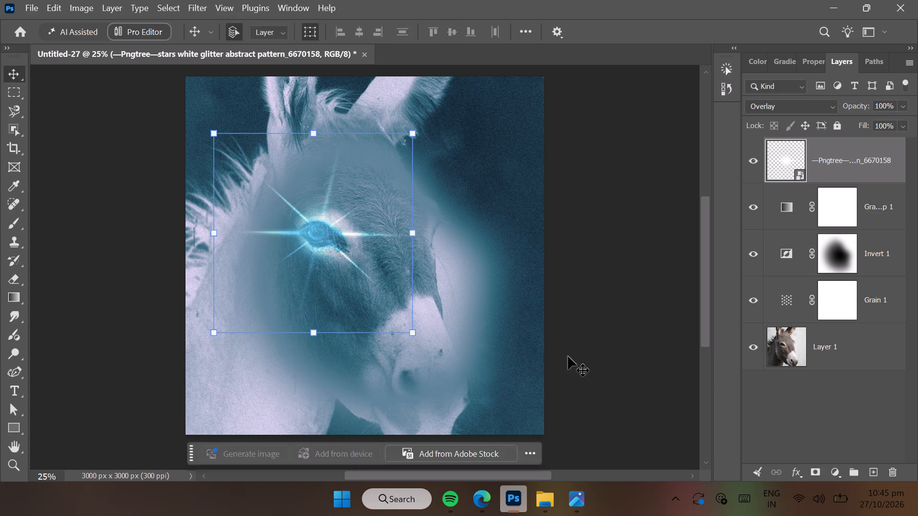
left_click(628, 363)
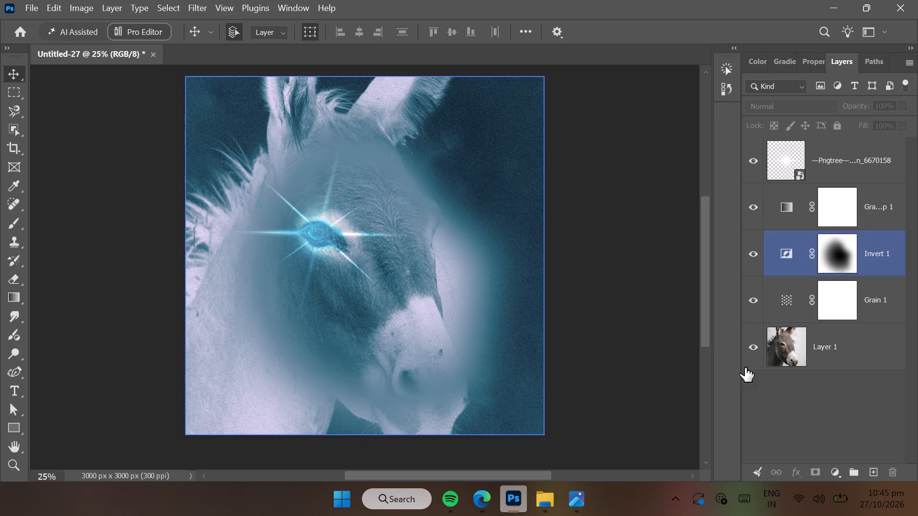
Switch to Photos and look back through the downloaded images from the white star to the sage green lace for texture candidates.
left_click(569, 507)
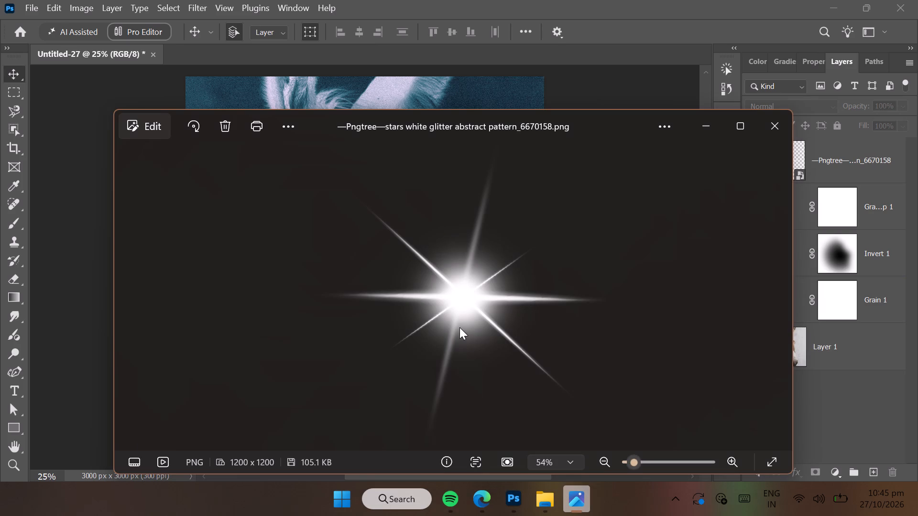
key("Left")
key("Left")
key("Left")
key("Left")
key("Left")
key("Left")
key("Left")
key("Left")
key("Left")
key("Left")
key("Left")
key("Left")
key("Left")
key("Left")
key("Left")
key("Left")
key("Left")
key("Left")
key("Left")
key("Left")
key("Left")
key("Left")
key("Left")
key("Left")
key("Left")
key("Left")
key("Left")
key("Left")
key("Left")
key("Left")
key("Left")
key("Left")
key("Left")
key("Left")
key("Left")
key("Left")
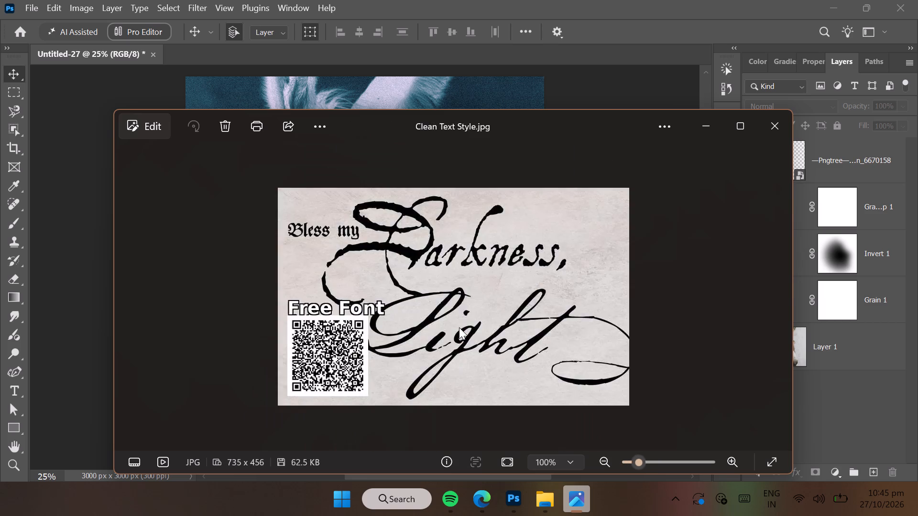
key("Left")
key("Left")
key("Left")
key("Left")
key("Left")
key("Left")
key("Left")
key("Left")
key("Left")
key("Left")
key("Left")
key("Left")
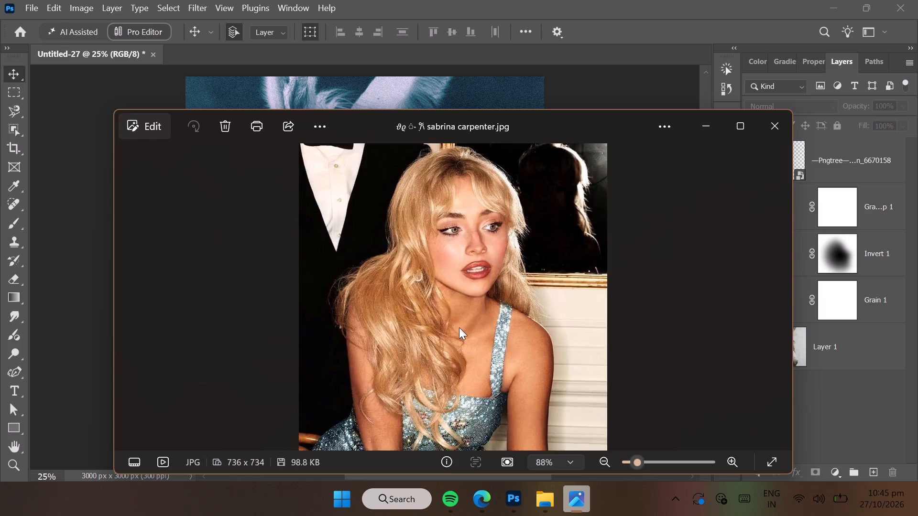
key("Left")
key("Left")
key("Left")
key("Left")
key("Left")
key("Left")
key("Left")
key("Left")
key("Left")
key("Left")
key("Left")
key("Left")
key("Left")
key("Left")
key("Left")
key("Left")
key("Left")
key("Left")
key("Left")
key("Left")
key("Left")
key("Left")
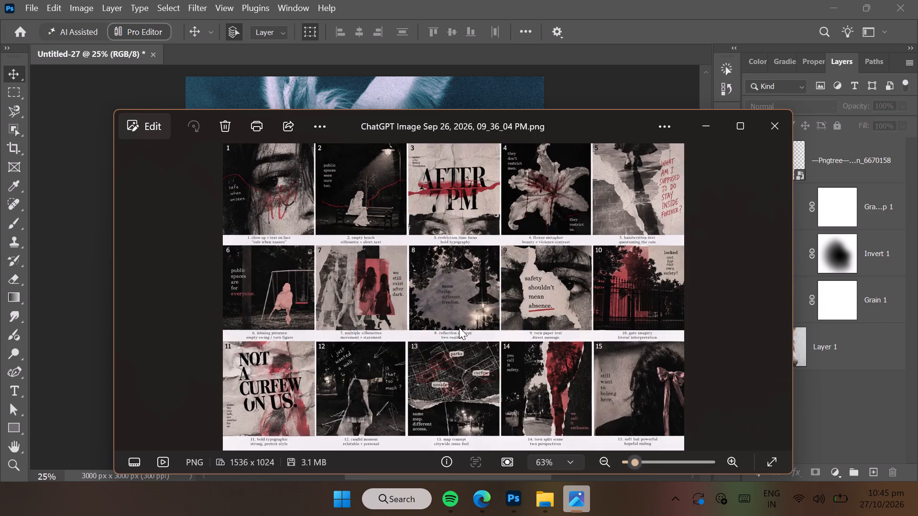
key("Left")
key("Left")
key("Left")
key("Left")
key("Left")
key("Left")
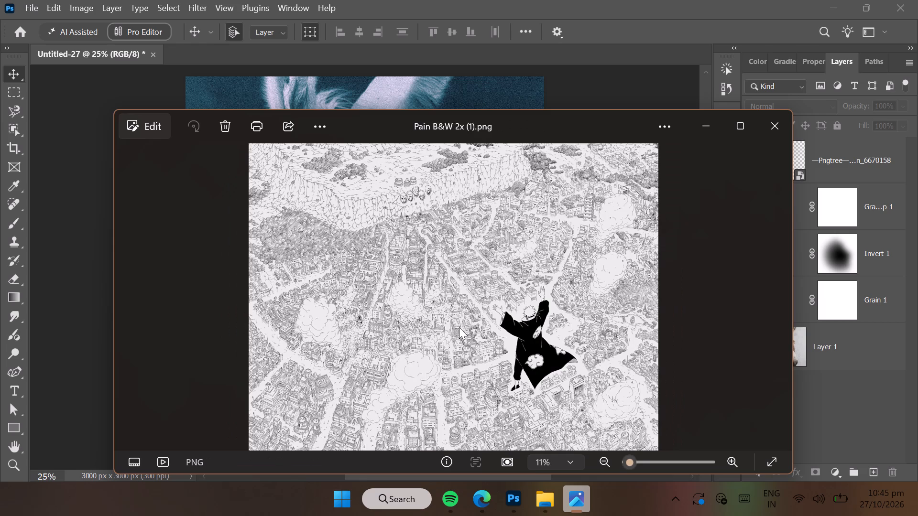
key("Left")
key("Left")
key("Left")
key("Left")
key("Left")
key("Left")
key("Left")
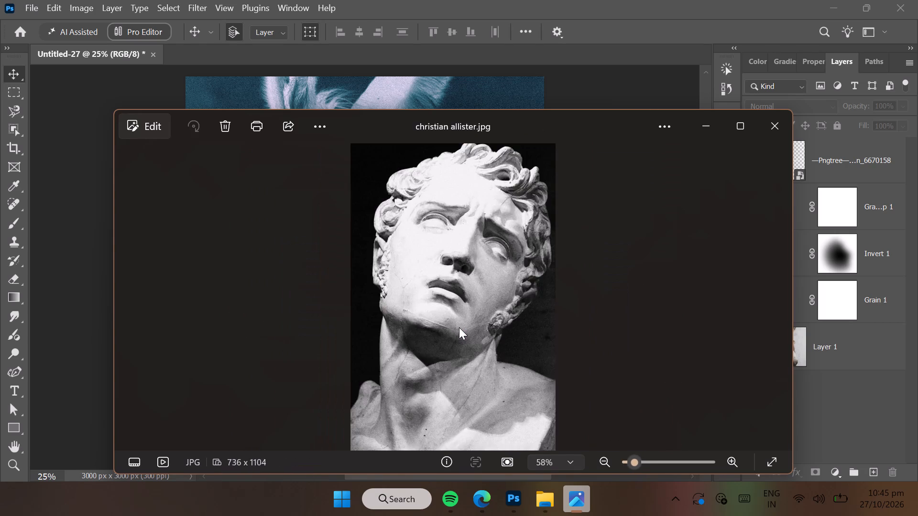
key("Left")
key("Left")
key("Left")
key("Left")
key("Left")
key("Left")
key("Left")
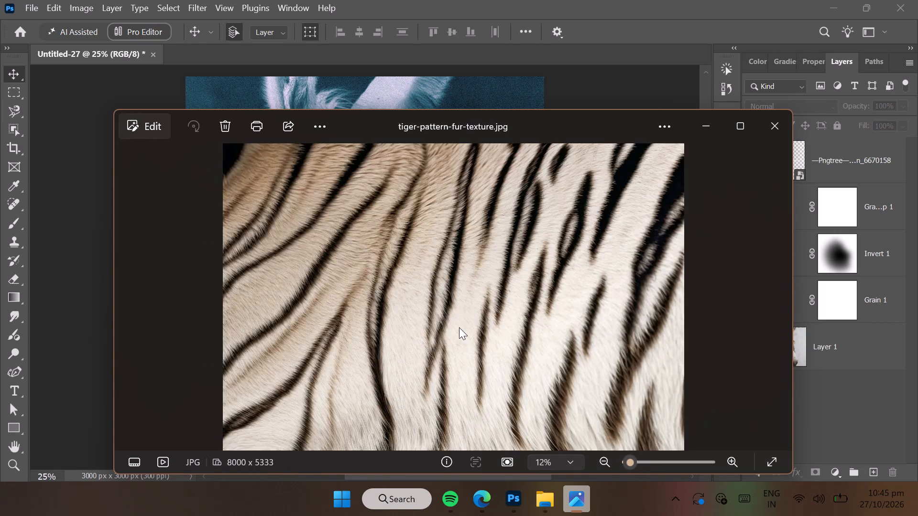
key("Left")
key("Left")
key("Left")
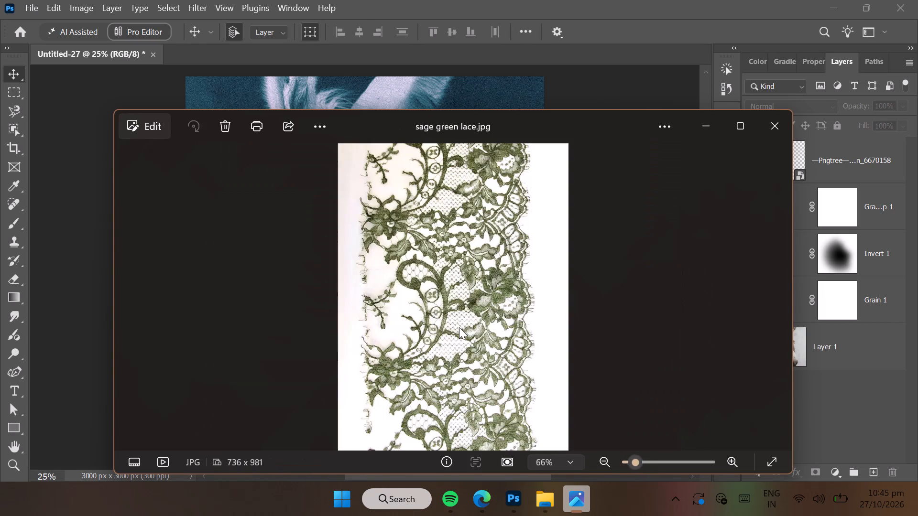
Compare the zebra and tiger fur textures, and look back through the metal and lace images as far as the snakeskin.
key("Right")
key("Right")
key("Right")
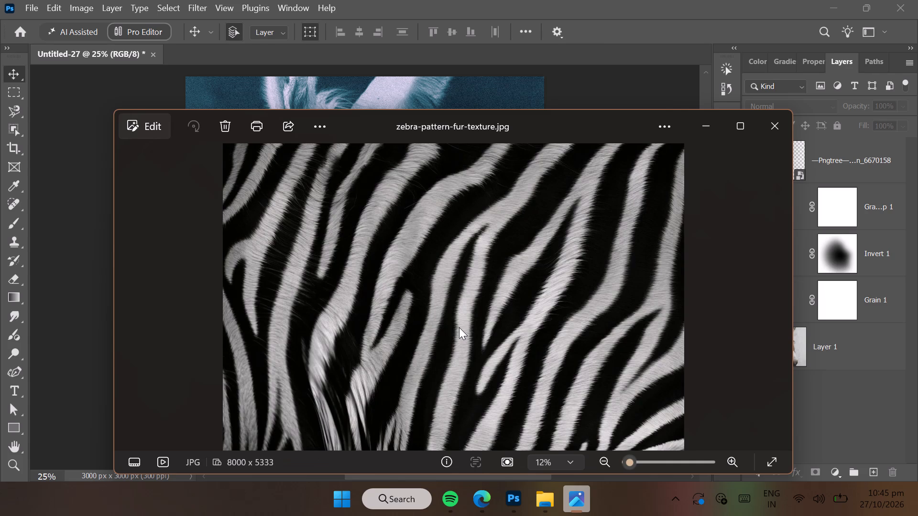
key("Right")
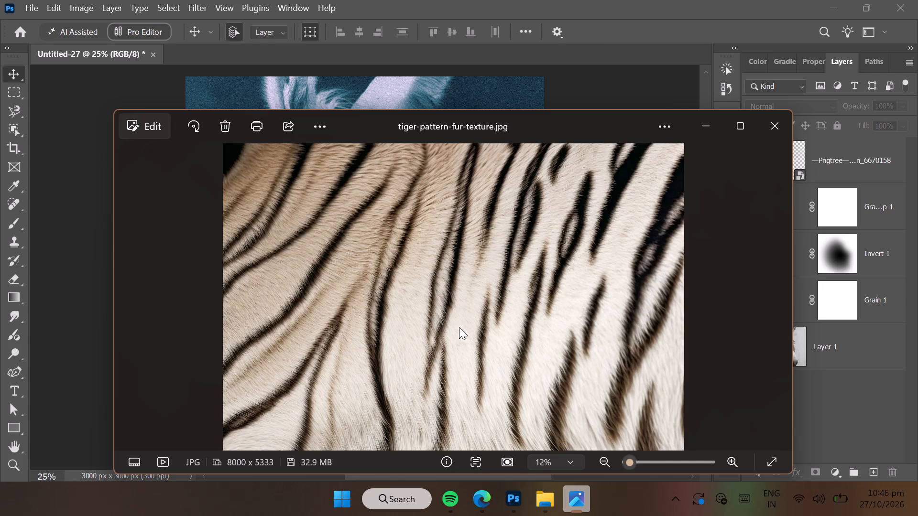
key("Left")
key("Left")
key("Left")
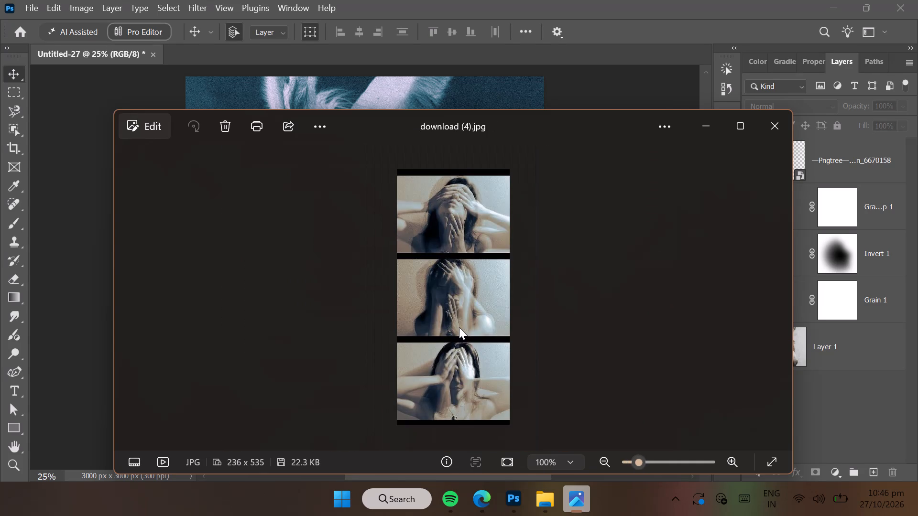
key("Left")
key("Left")
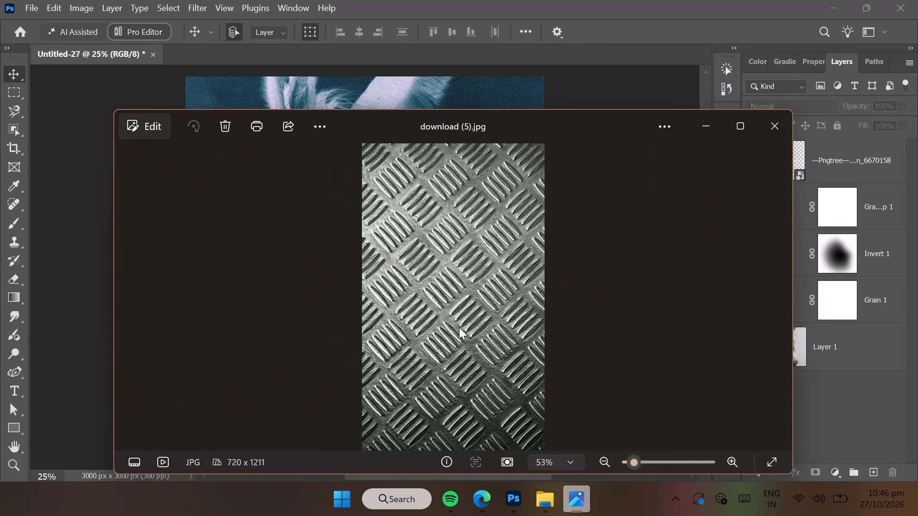
key("Left")
key("Left")
key("Left")
key("Left")
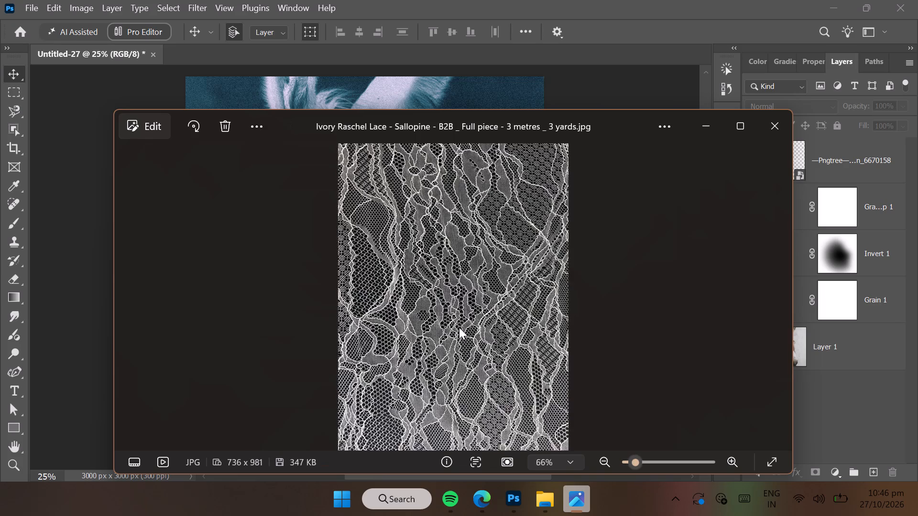
key("Left")
key("Left")
key("Left")
key("Left")
key("Left")
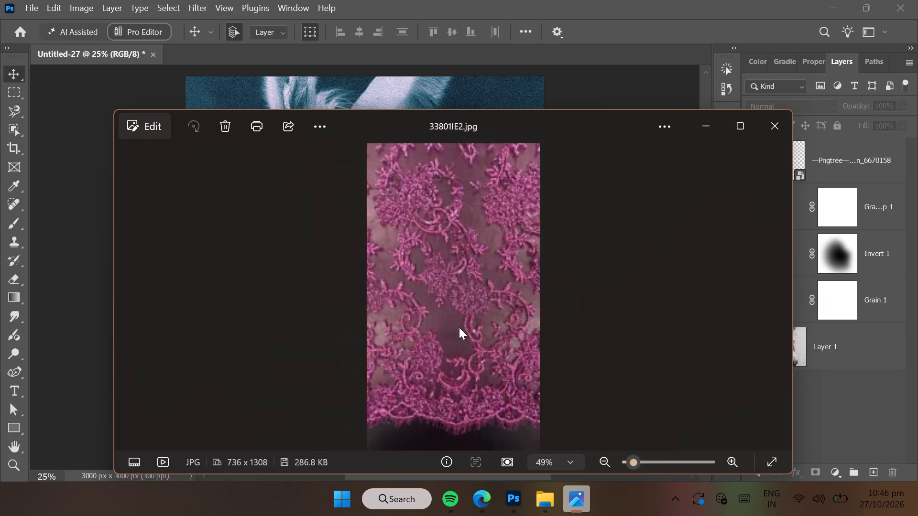
key("Left")
key("Left")
key("Left")
key("Left")
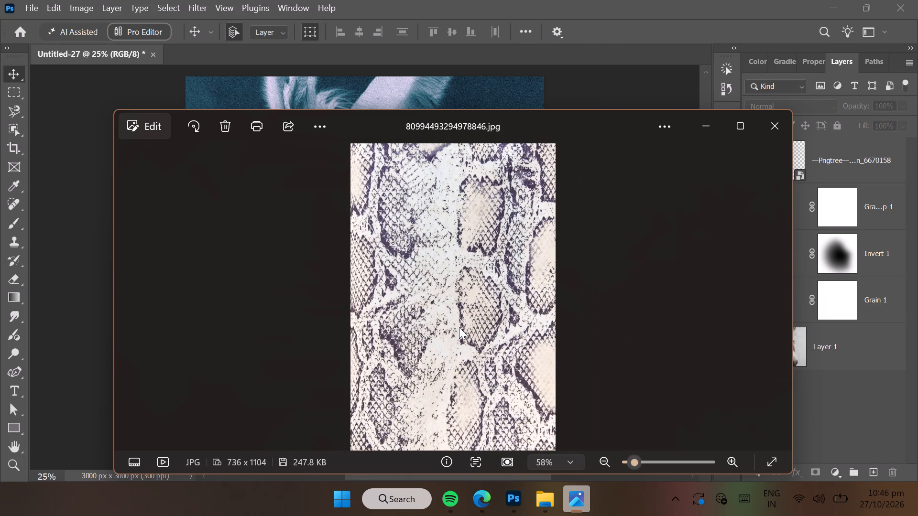
Find the purple lace image in Photos, place it into the Photoshop design and scale it to the full canvas width.
key("Right")
key("Right")
key("Right")
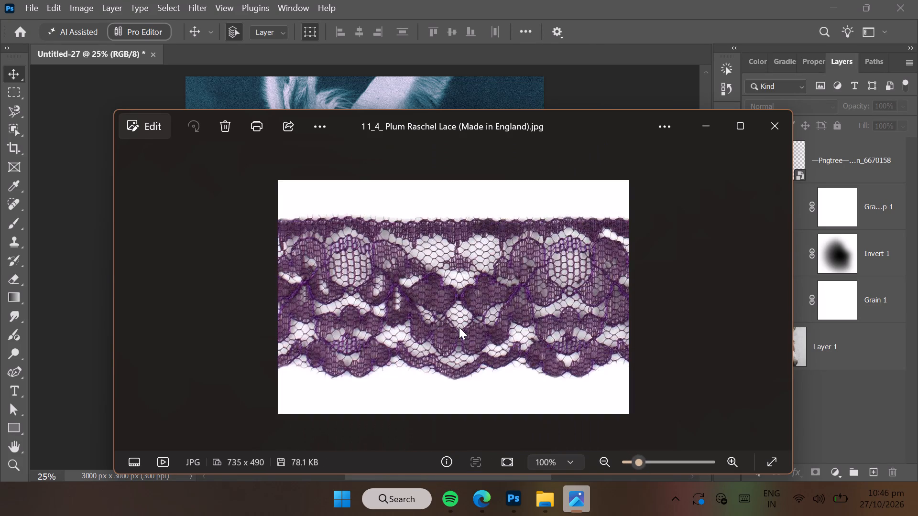
key("Right")
key("Right")
key("Right")
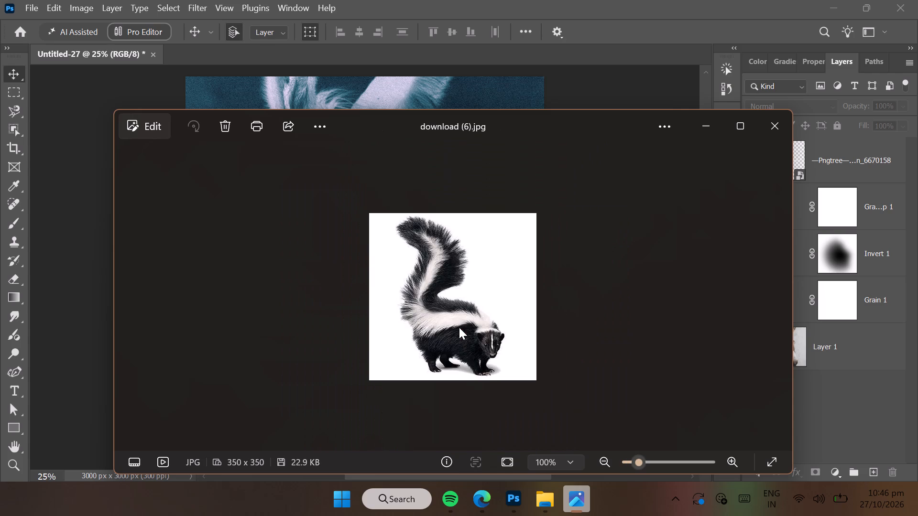
key("Left")
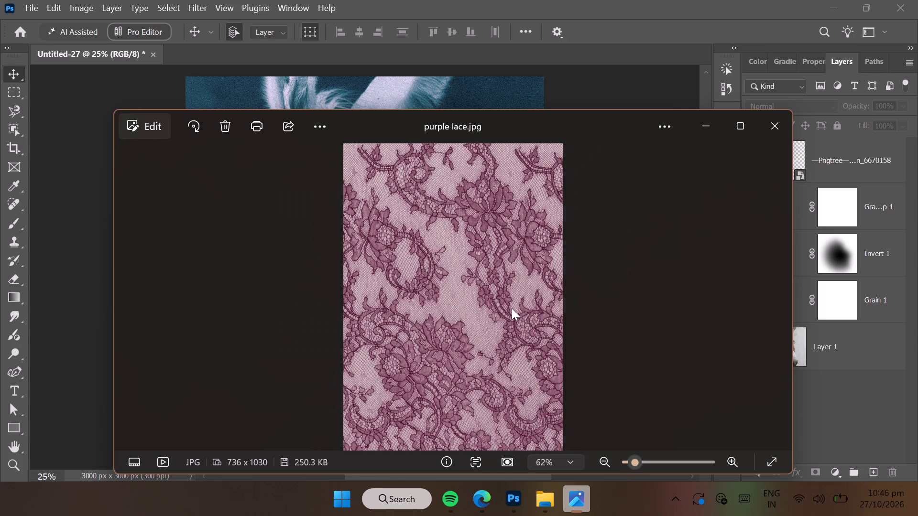
left_click_drag(511, 309, 561, 95)
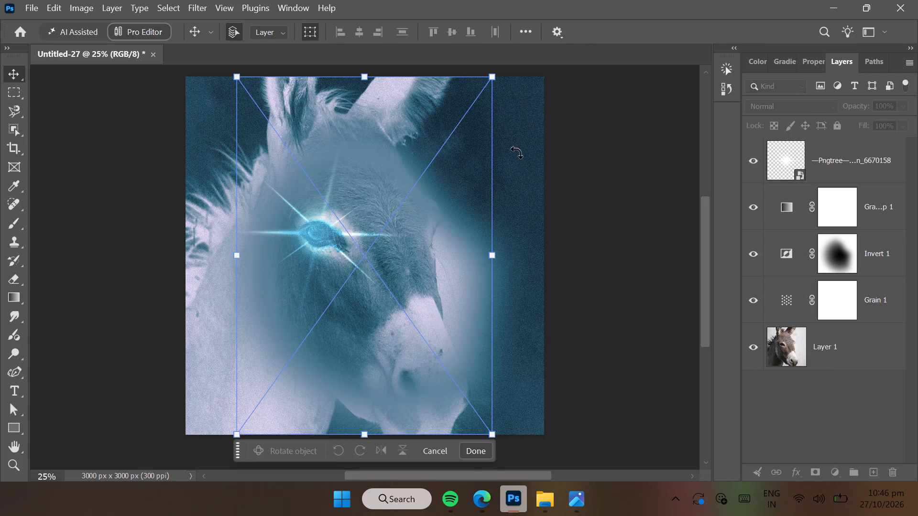
left_click_drag(486, 255, 514, 255)
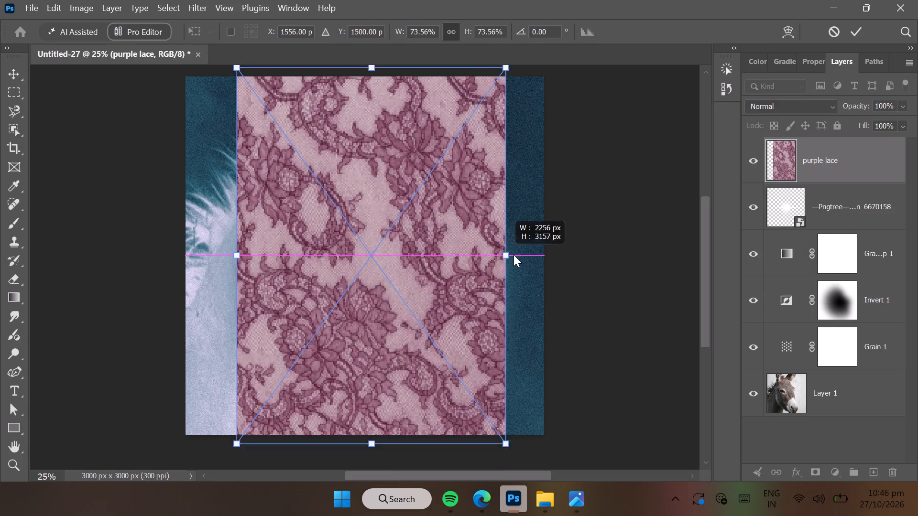
left_click_drag(514, 255, 538, 255)
left_click_drag(240, 258, 189, 265)
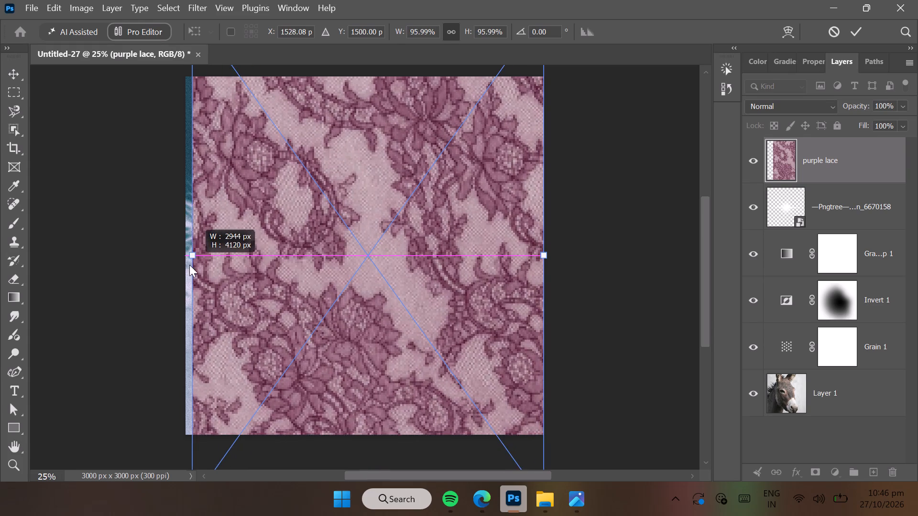
left_click_drag(189, 265, 186, 268)
left_click(471, 452)
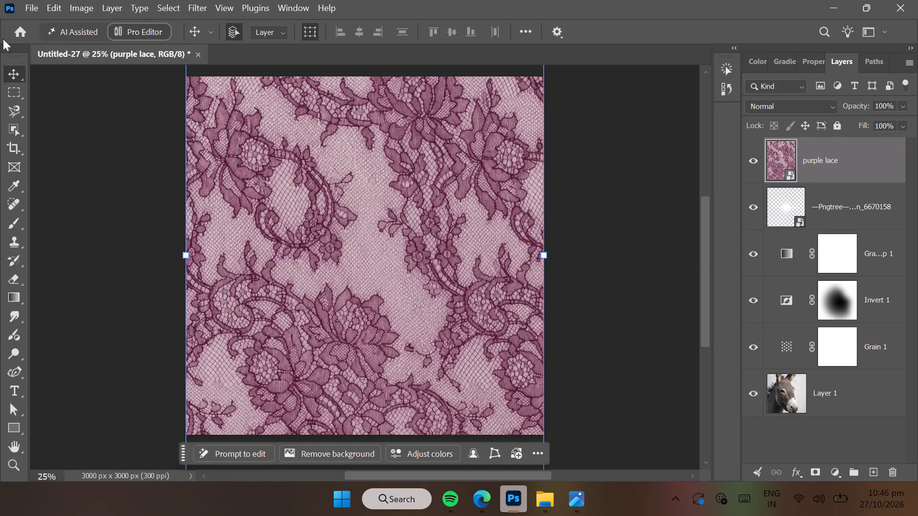
Select the whole canvas area, rasterize the purple lace layer, and cut and paste that area onto its own layer.
left_click(13, 88)
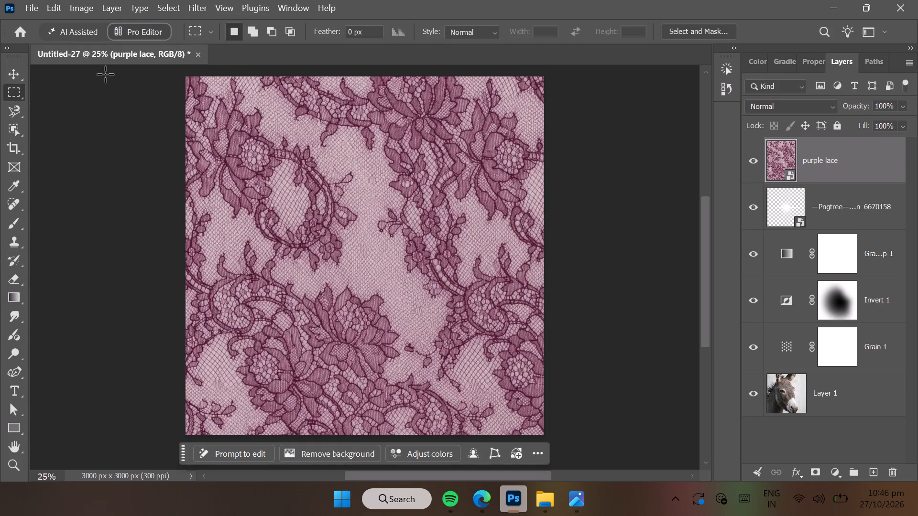
left_click_drag(167, 68, 555, 423)
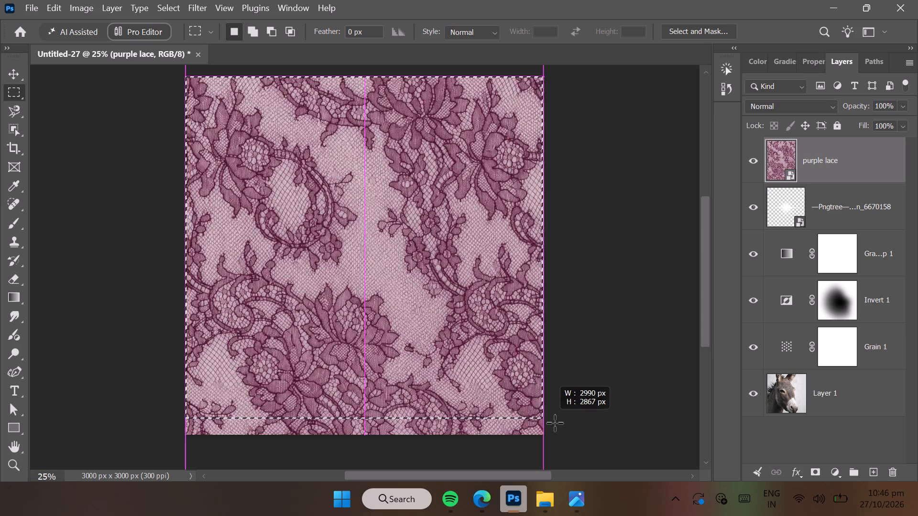
left_click_drag(555, 423, 563, 438)
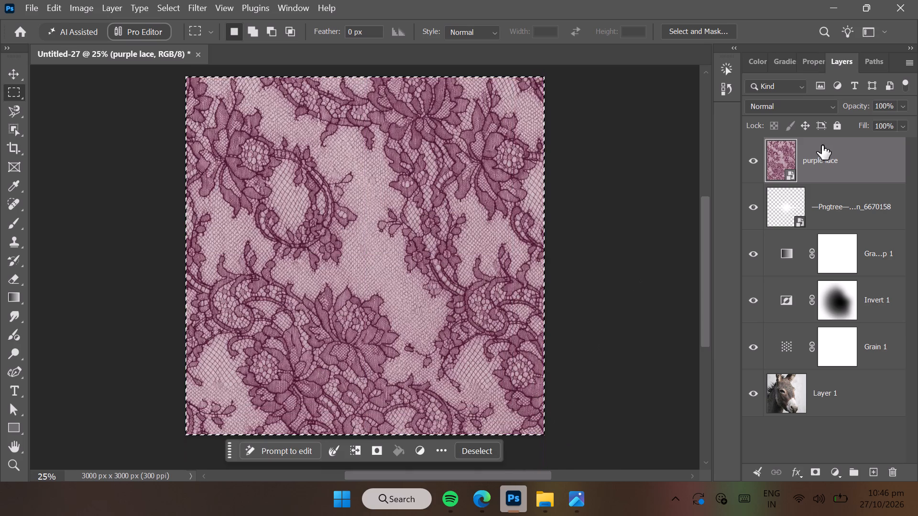
right_click_drag(823, 161, 820, 166)
left_click(728, 447)
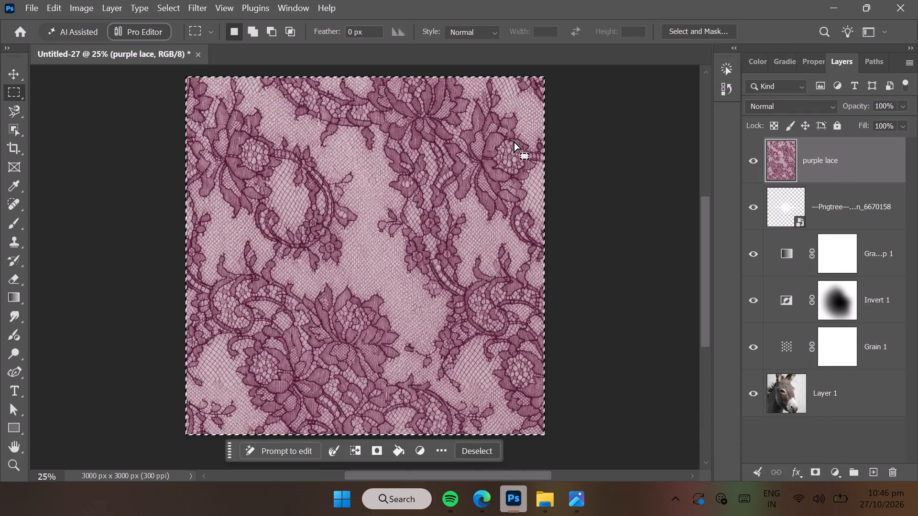
key("ctrl+x")
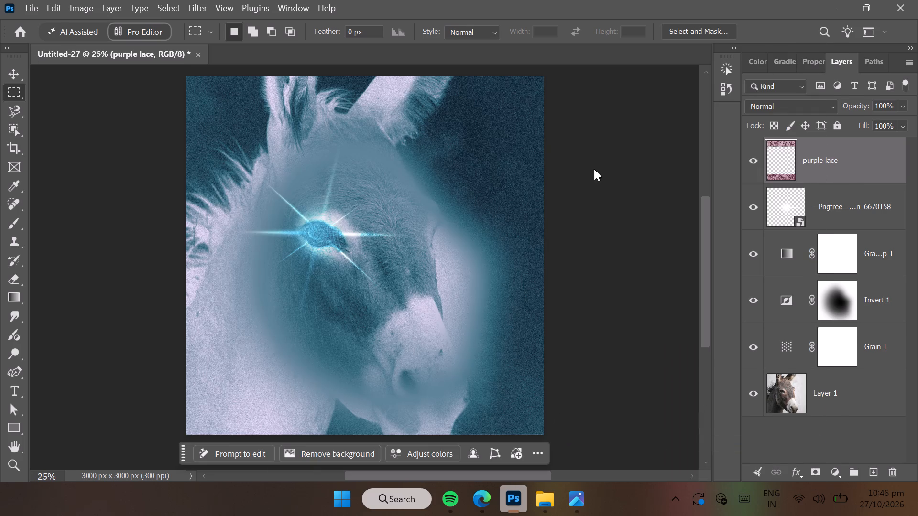
key("ctrl+v")
Delete the leftover purple lace layer beneath the pasted lace.
left_click(783, 205)
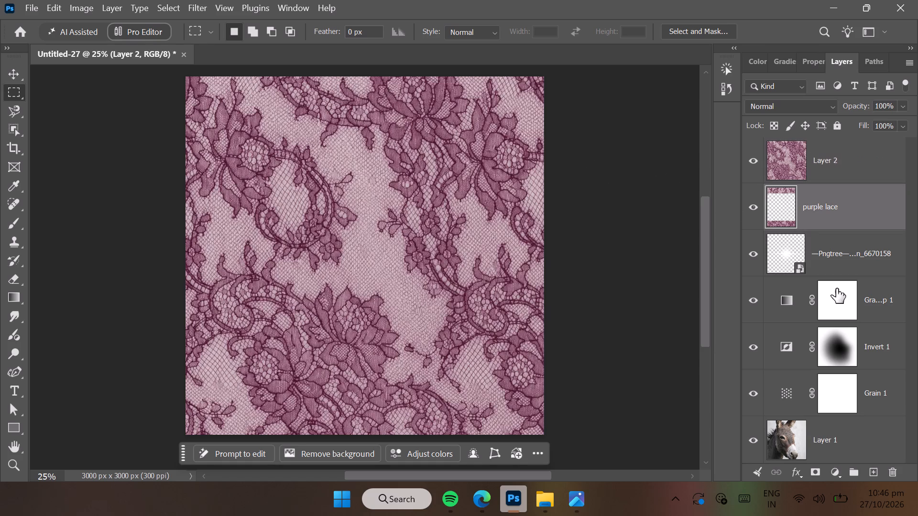
left_click(902, 473)
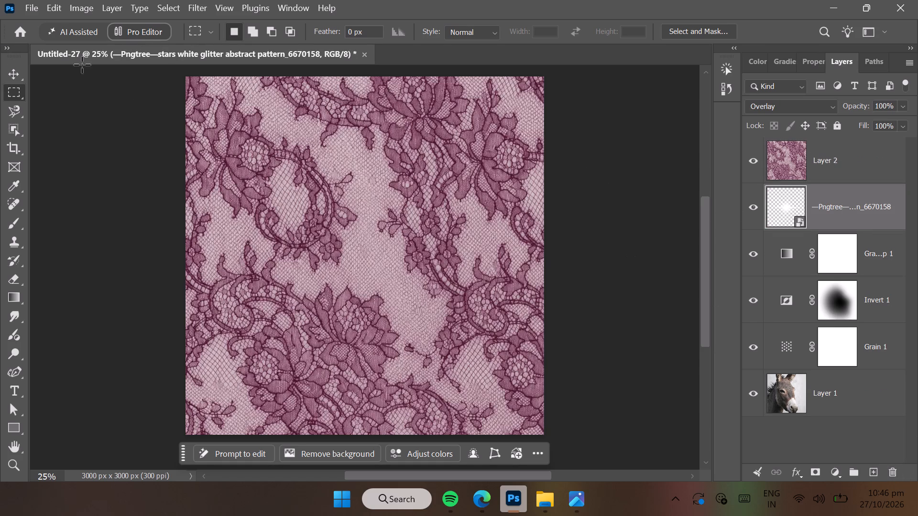
Select the lace's light pink background with Color Range, sampling the open mesh and using a fuzziness of 145.
left_click(196, 10)
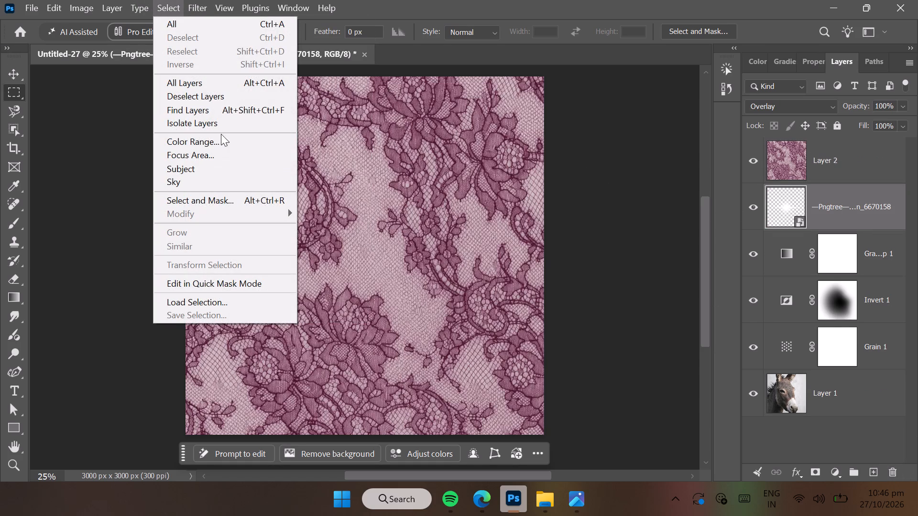
left_click(226, 140)
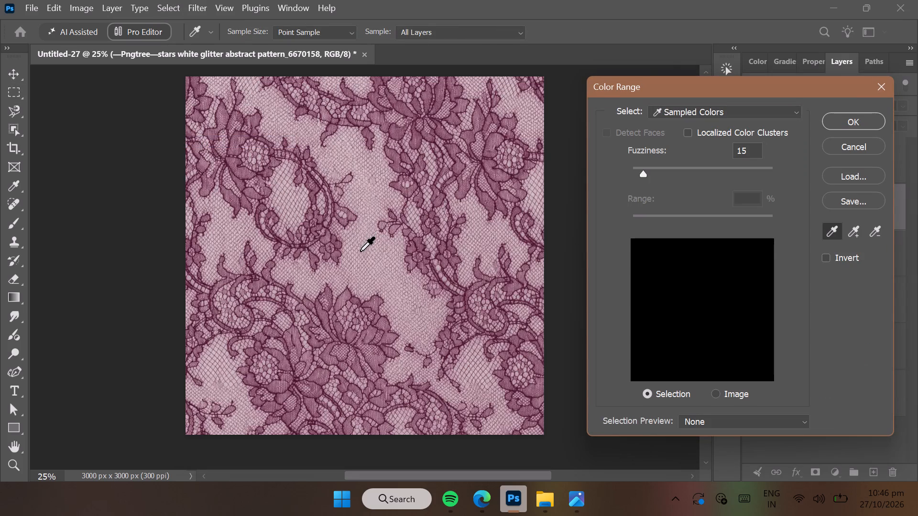
left_click(358, 247)
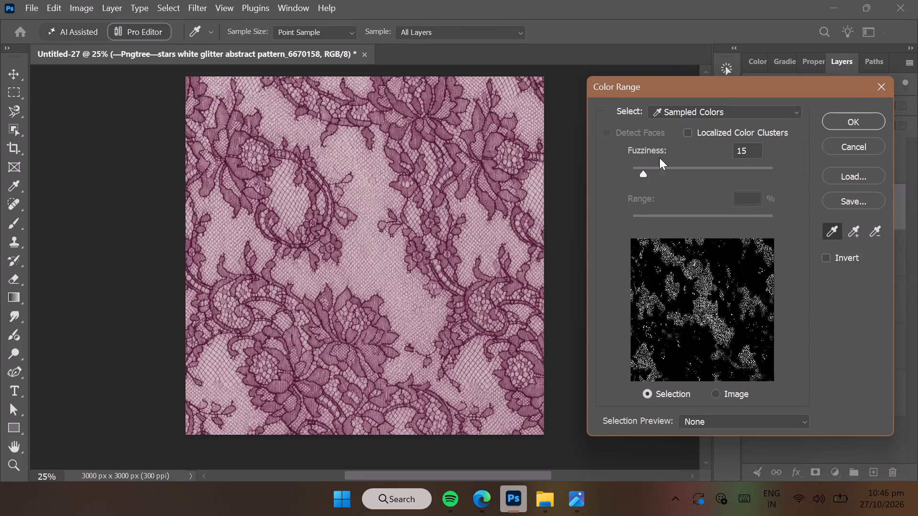
left_click_drag(641, 173, 677, 174)
left_click_drag(677, 174, 736, 178)
left_click_drag(741, 174, 740, 173)
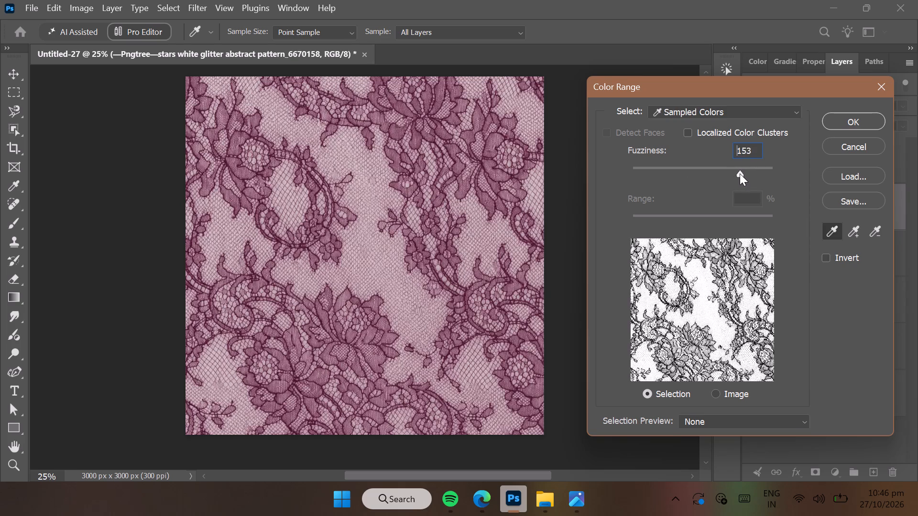
left_click_drag(740, 173, 729, 173)
left_click(729, 173)
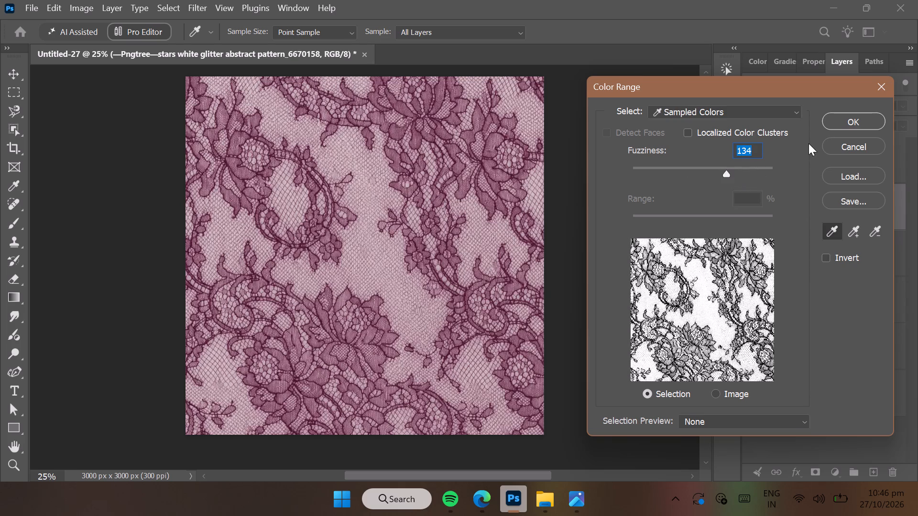
left_click(734, 169)
left_click(853, 122)
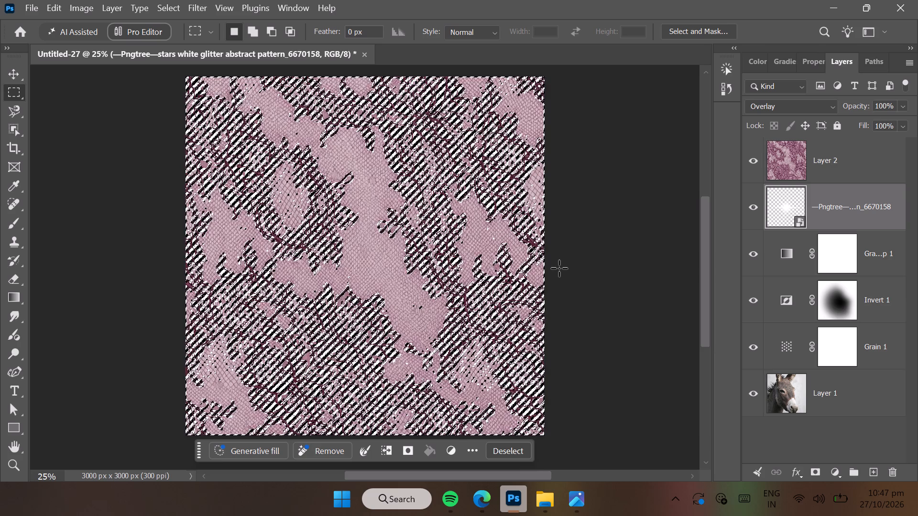
Delete the selected light background from the lace on Layer 2 and clear the selection.
key("Delete")
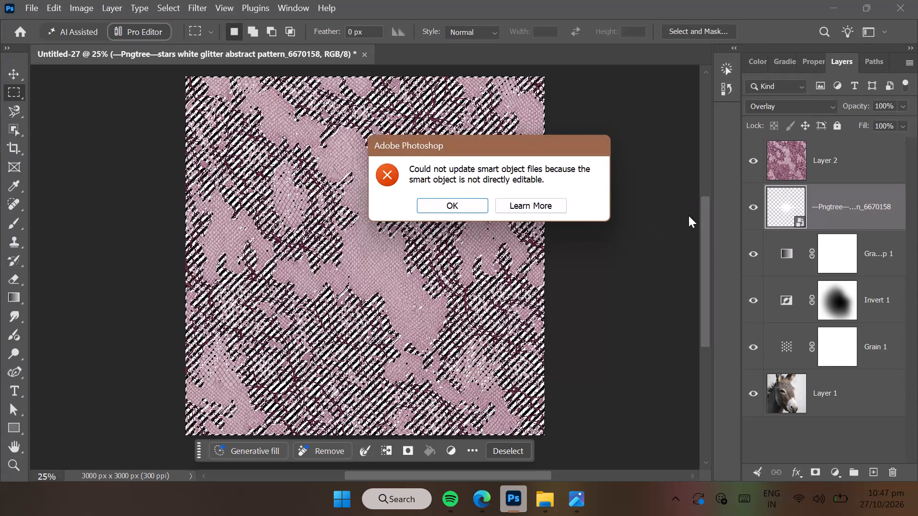
left_click(468, 203)
left_click(854, 161)
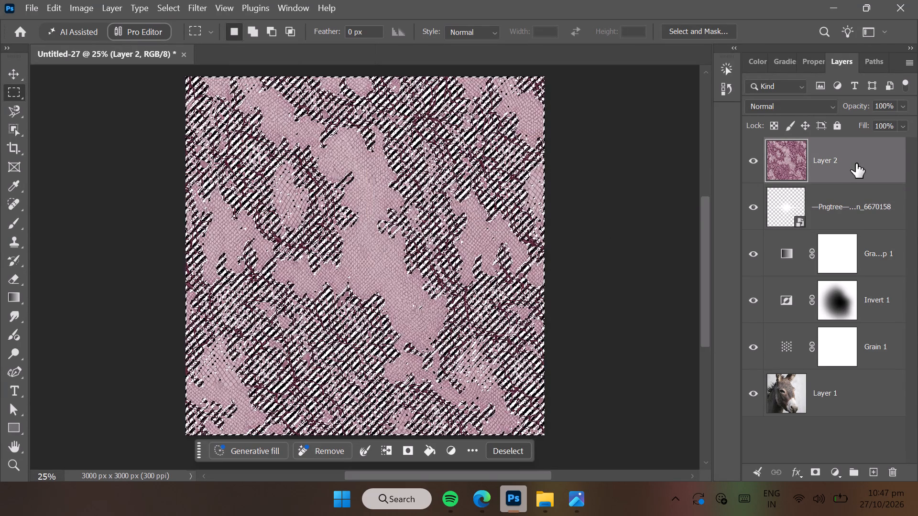
key("Delete")
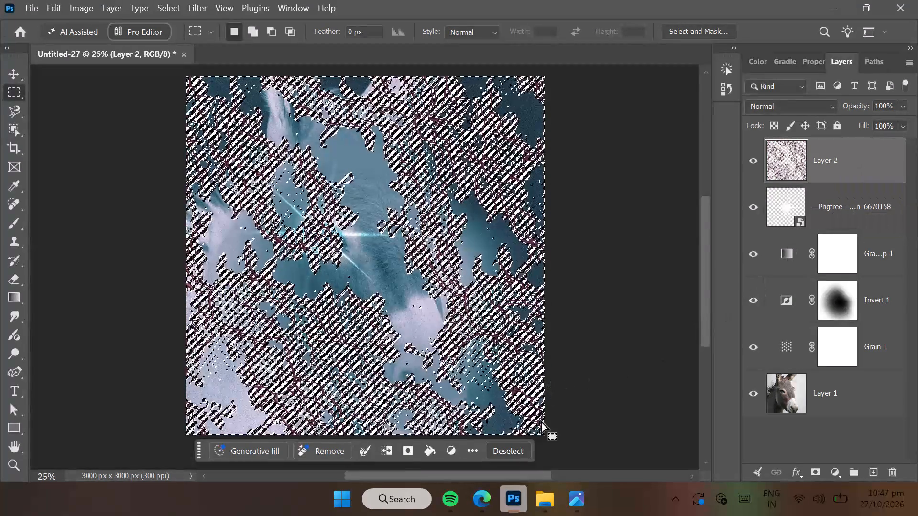
left_click(514, 451)
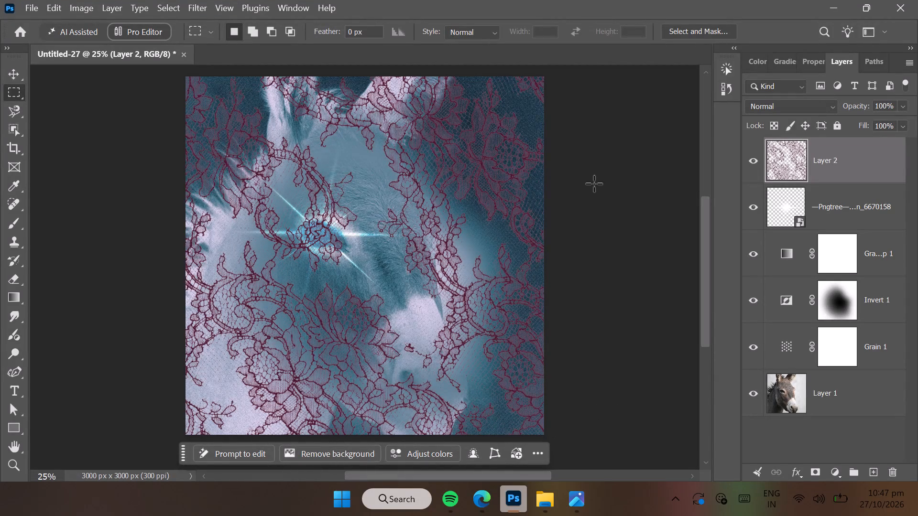
Move the lace layer down between the gradient map and the Invert 1 adjustment.
left_click_drag(794, 151, 800, 290)
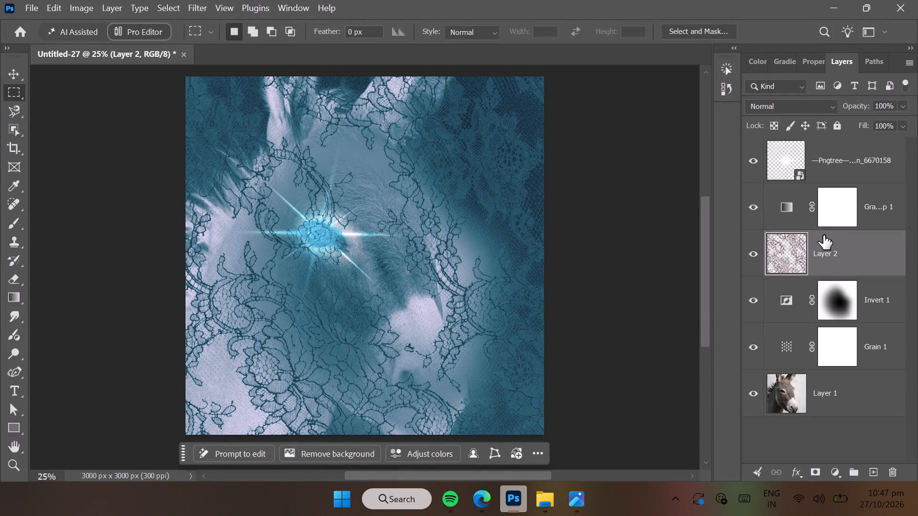
Apply Bevel & Emboss to the lace layer and set its fill to 0%.
double_click(794, 258)
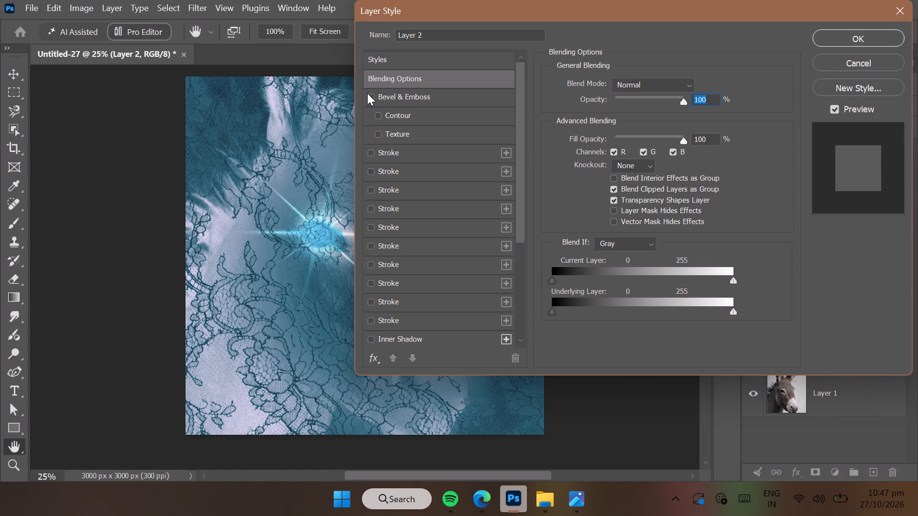
left_click(372, 96)
left_click(846, 36)
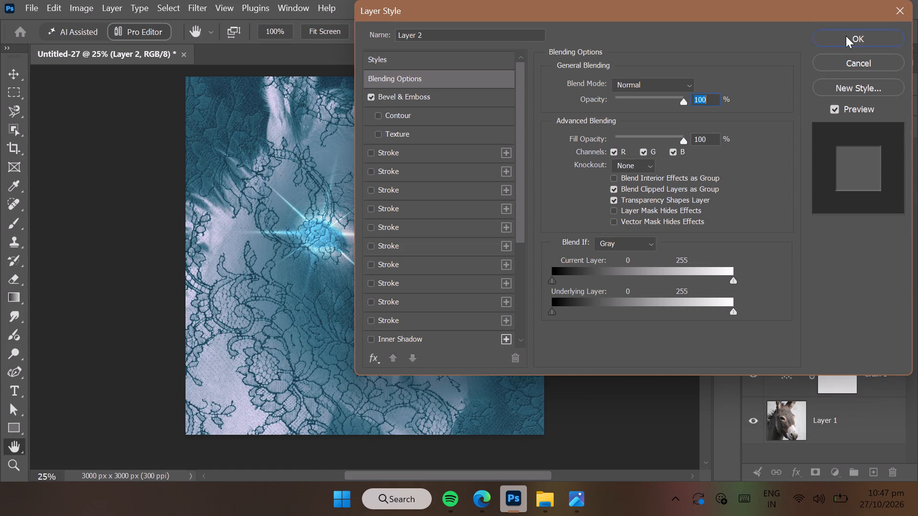
left_click_drag(868, 127, 792, 127)
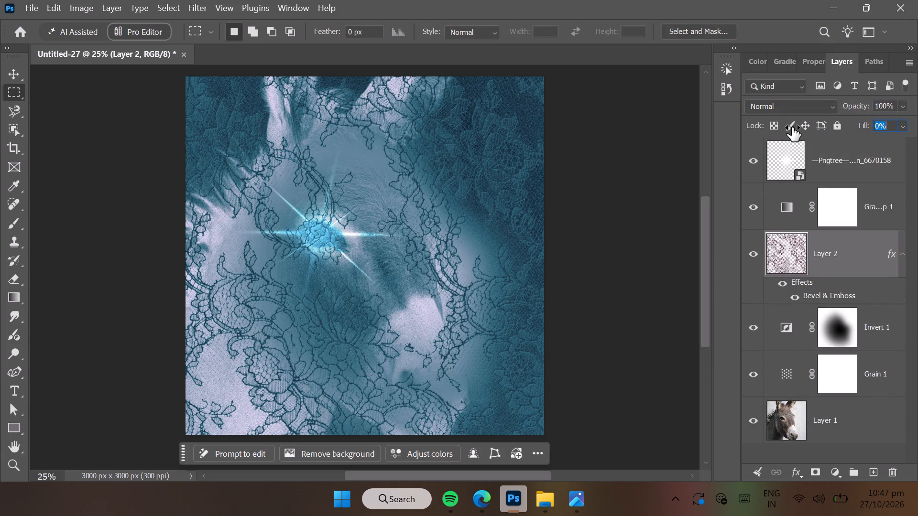
left_click_drag(792, 127, 761, 134)
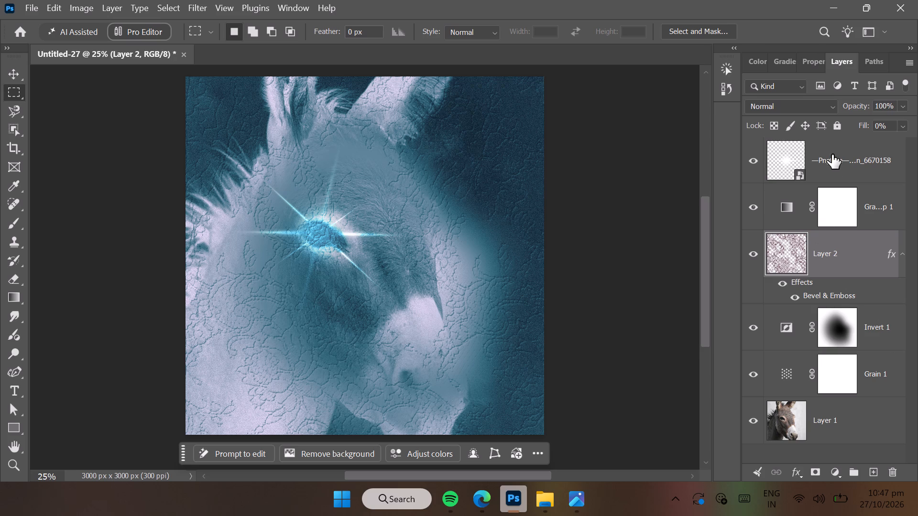
Select the star layer and hide the gradient map, lace, Invert 1, Grain 1 and donkey photo layers.
left_click_drag(832, 155, 849, 168)
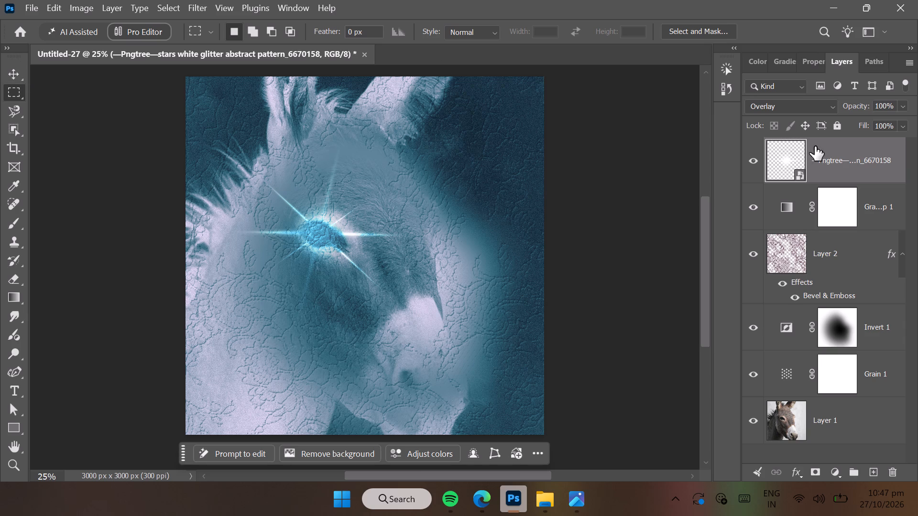
left_click(752, 212)
left_click(756, 253)
left_click(747, 343)
left_click(754, 366)
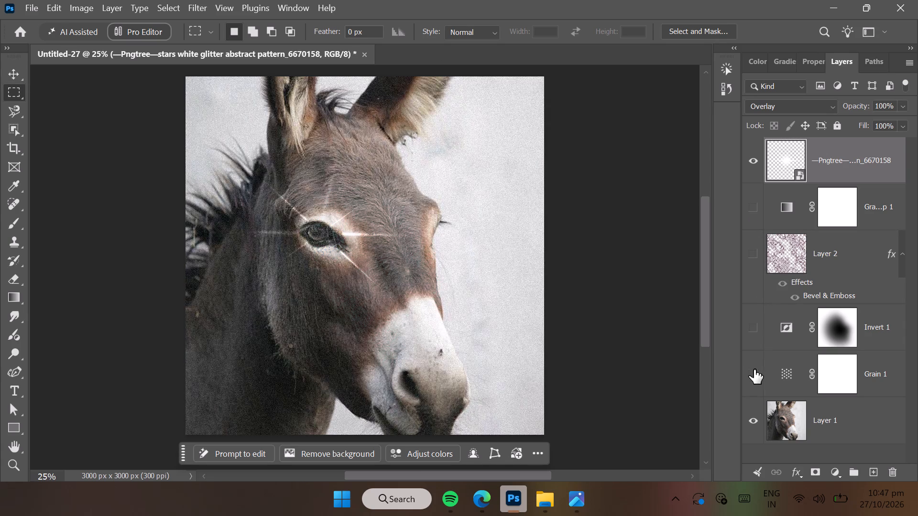
left_click(760, 423)
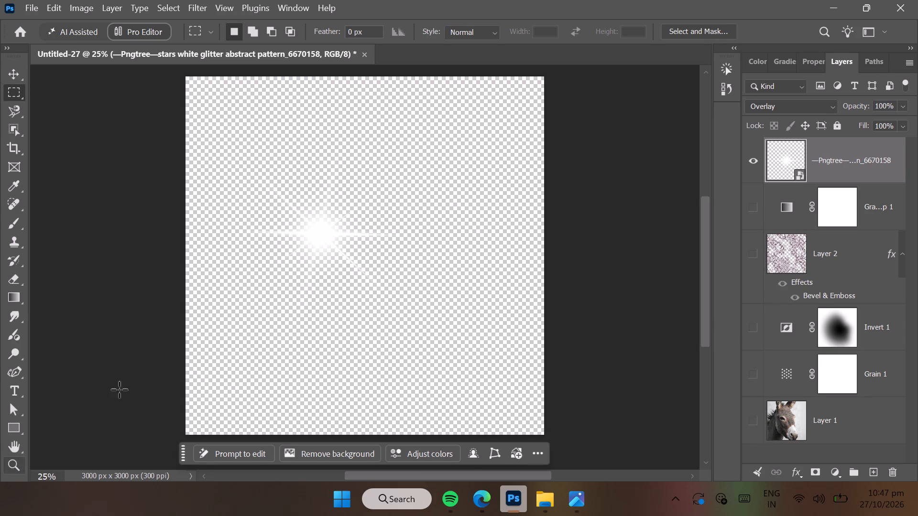
Select the white star glow by Color Range, show the gradient map and Layer 2, and cut the selected area from the Layer 2 lace.
left_click(186, 0)
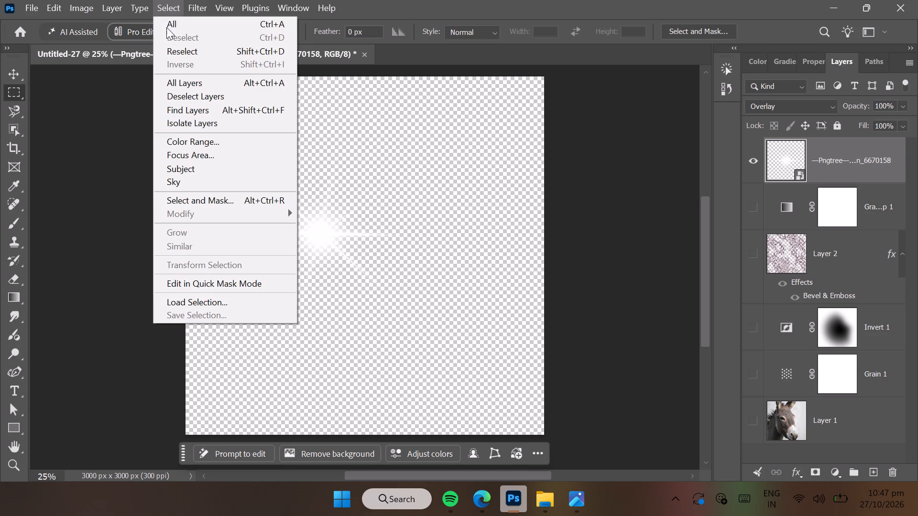
left_click(199, 142)
left_click(328, 232)
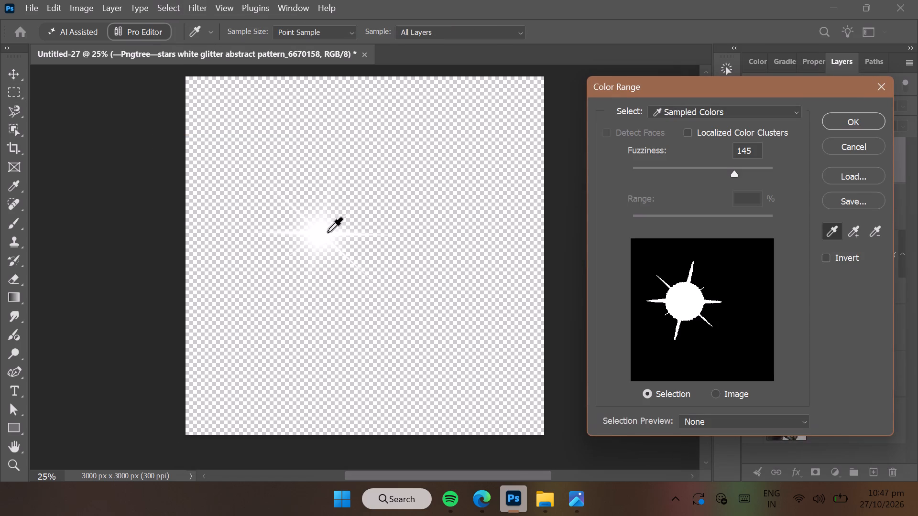
left_click(836, 124)
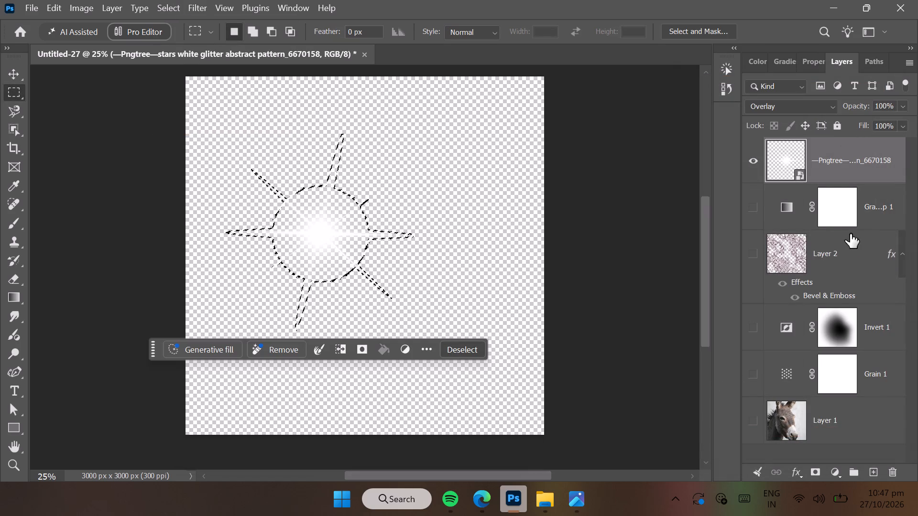
left_click(791, 258)
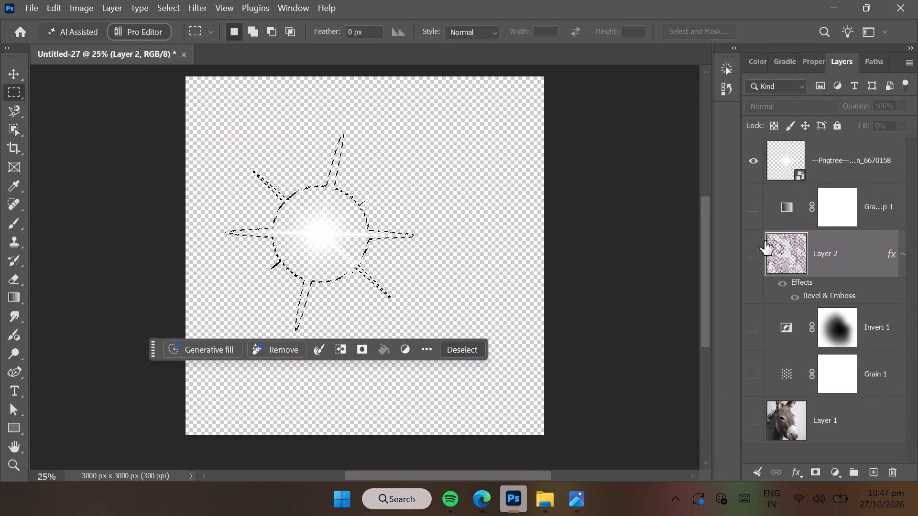
left_click(754, 218)
left_click(755, 249)
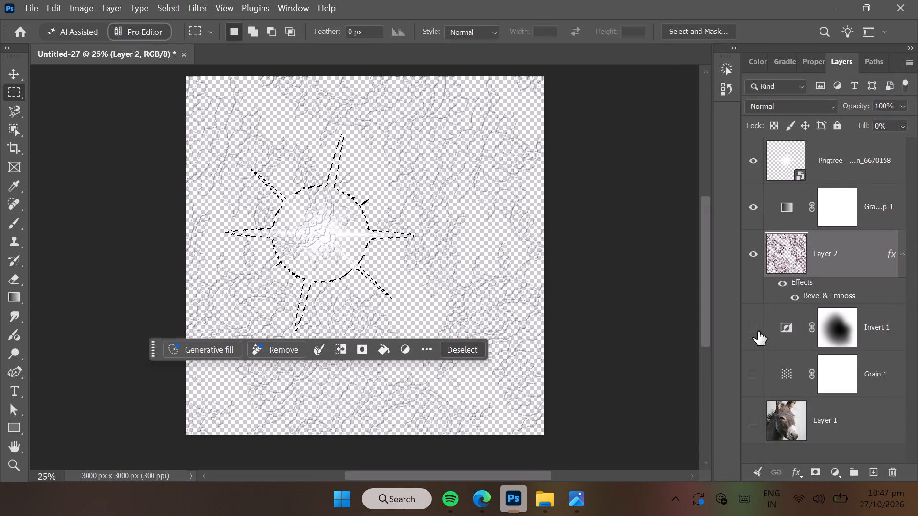
left_click(820, 241)
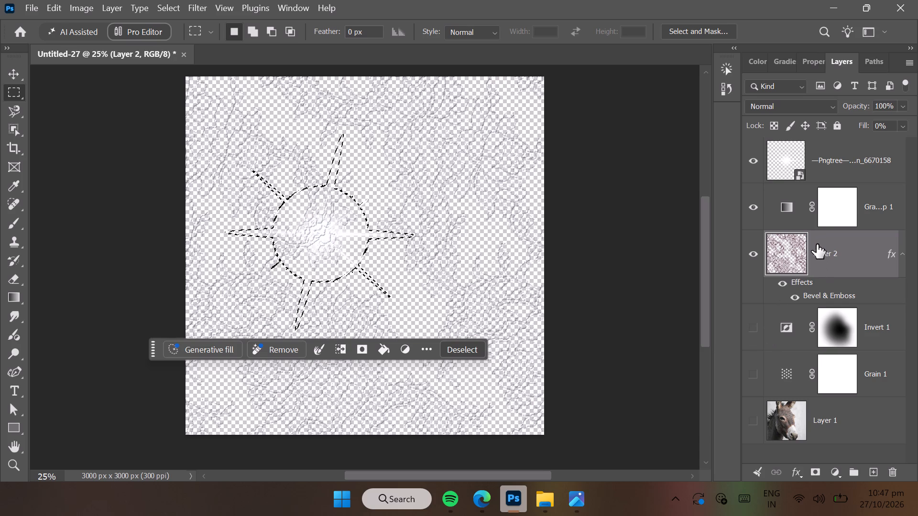
key("ctrl+x")
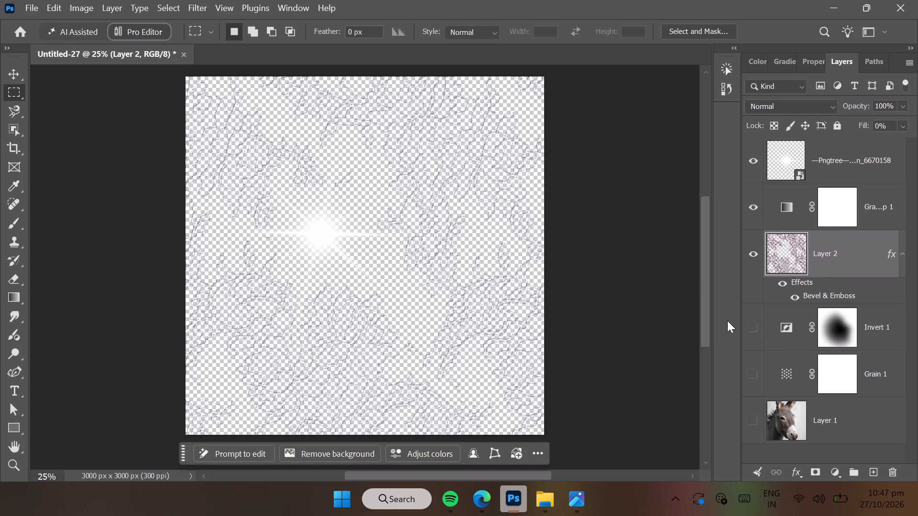
Show the Invert 1, Grain 1 and donkey photo layers again.
left_click(751, 319)
left_click_drag(756, 376, 756, 381)
left_click(752, 411)
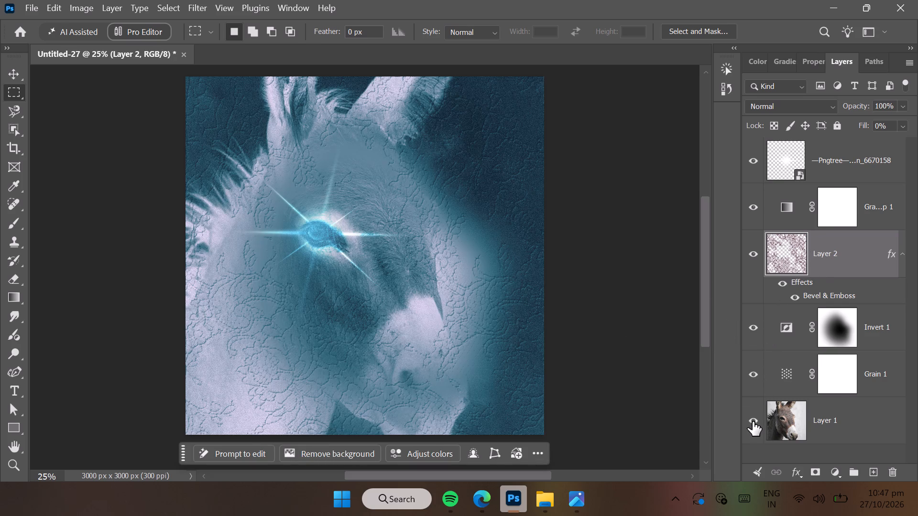
left_click(649, 364)
left_click(623, 372)
Add the text "dumb but not dumber" in white Vakantcy Regular, 48 pt, starting at the canvas's left edge below the eye.
left_click(14, 383)
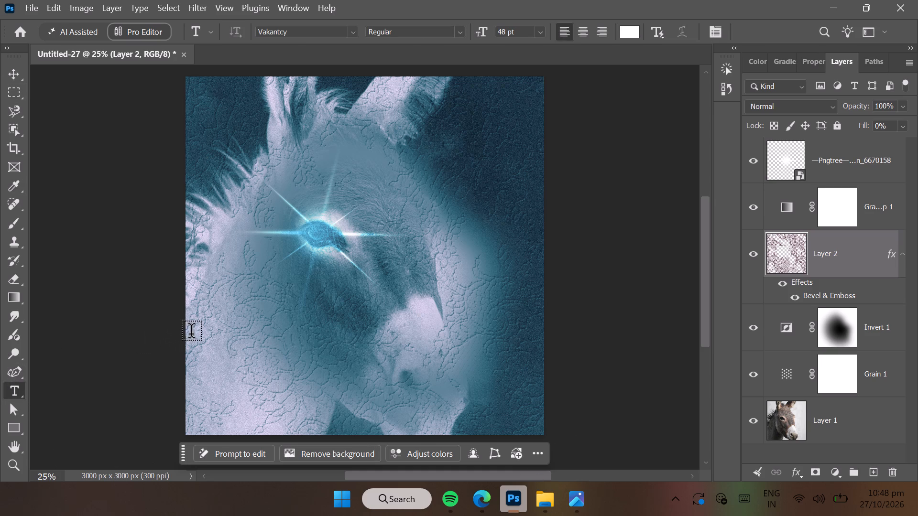
left_click(191, 334)
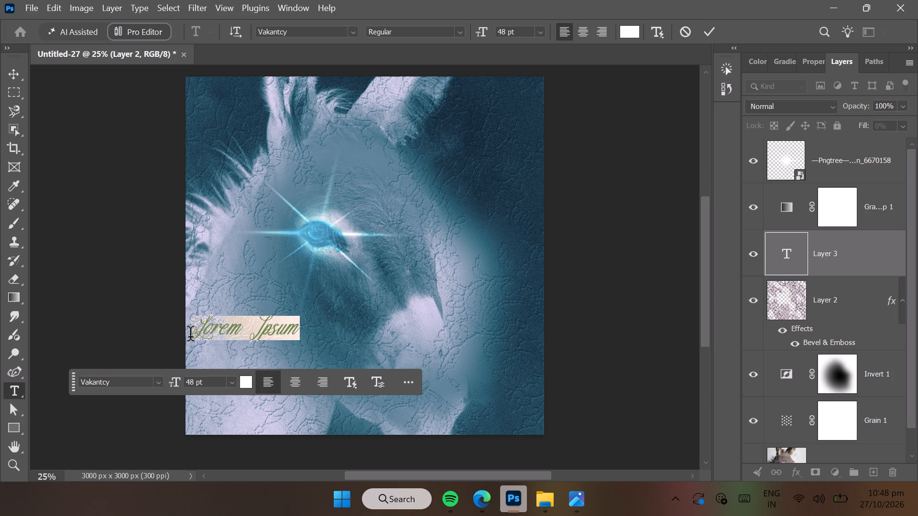
type("dum")
type("b but nit")
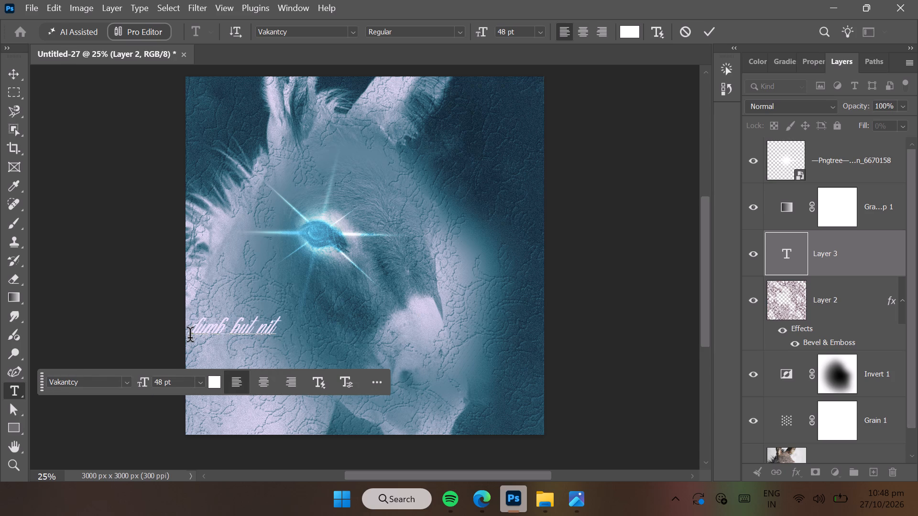
key("BackSpace")
key("BackSpace")
type("ot")
key("space")
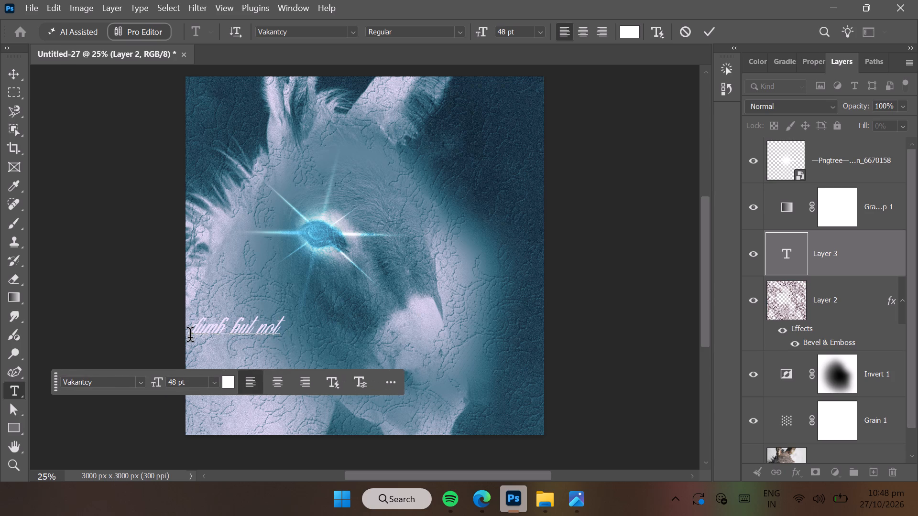
type("dumber")
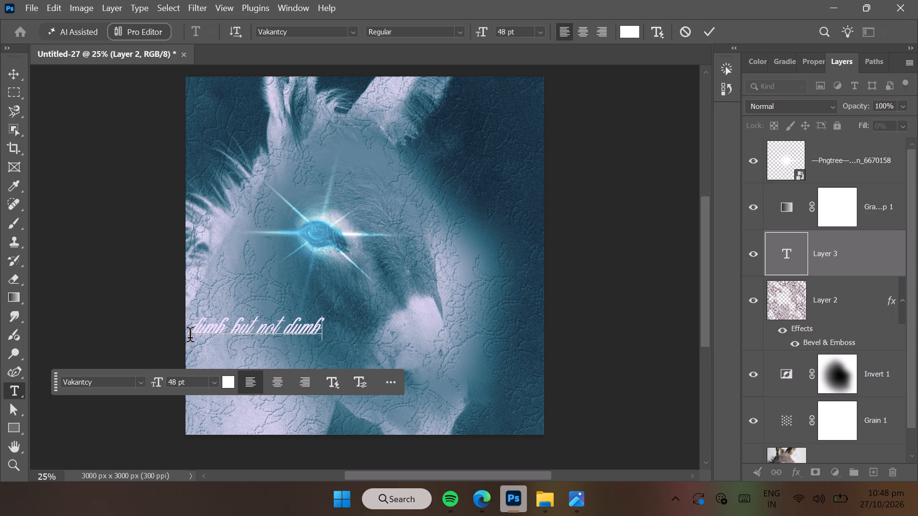
Set the size of the whole "dumb but not dumber" text to 72 pt.
left_click_drag(193, 332, 340, 341)
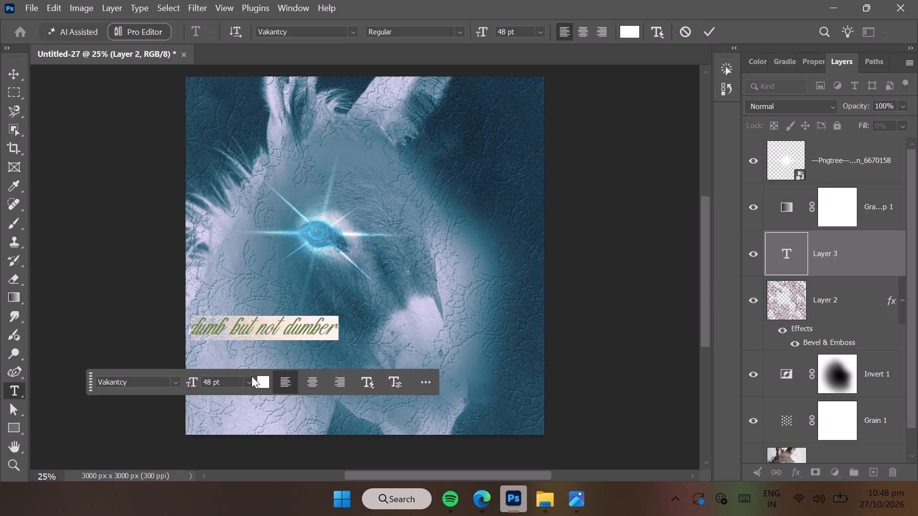
left_click(250, 382)
left_click(244, 345)
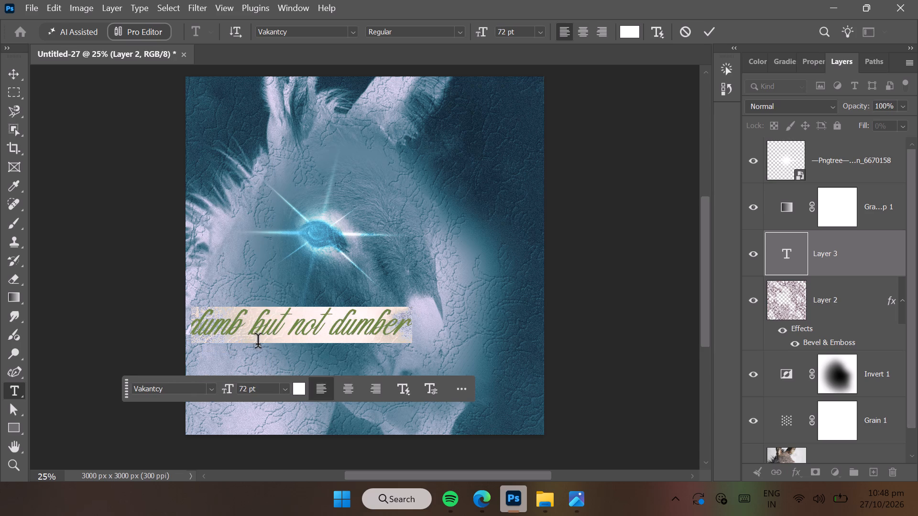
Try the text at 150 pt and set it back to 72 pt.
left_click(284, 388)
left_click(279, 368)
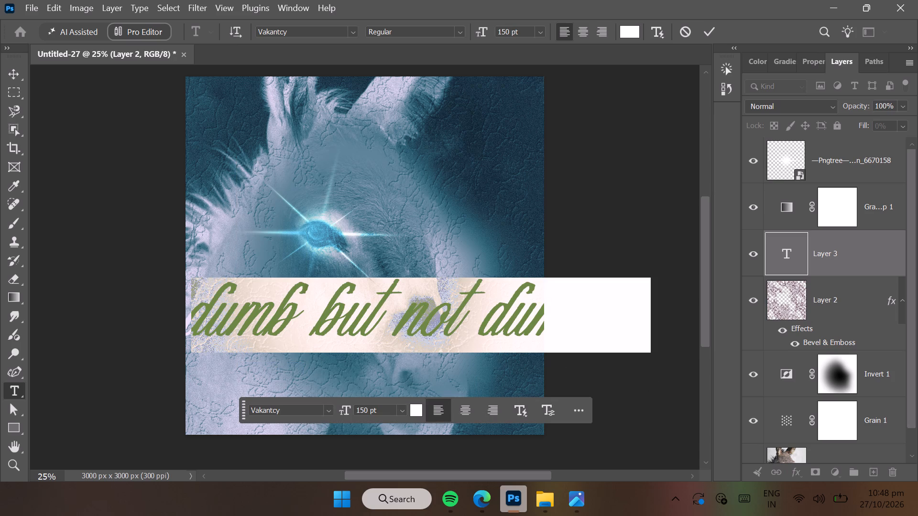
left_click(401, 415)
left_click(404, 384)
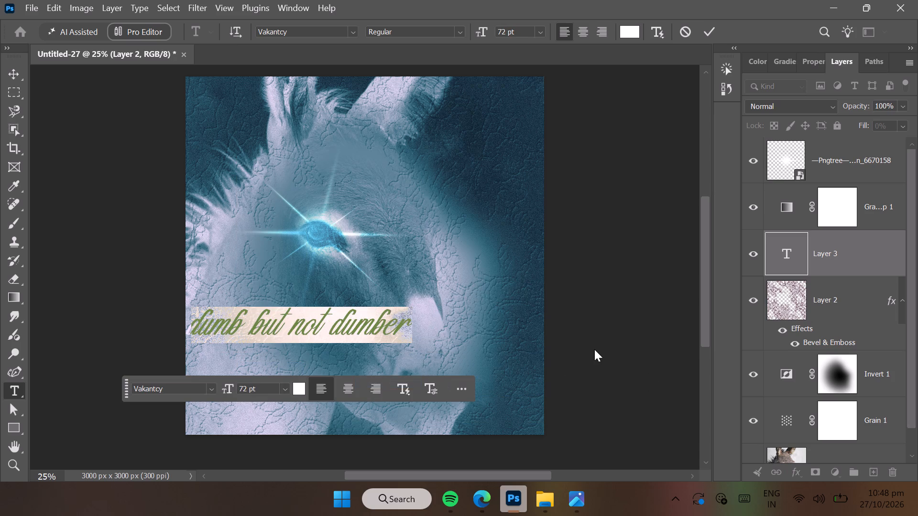
Commit the "dumb but not dumber" text and rasterize its type layer.
left_click(406, 331)
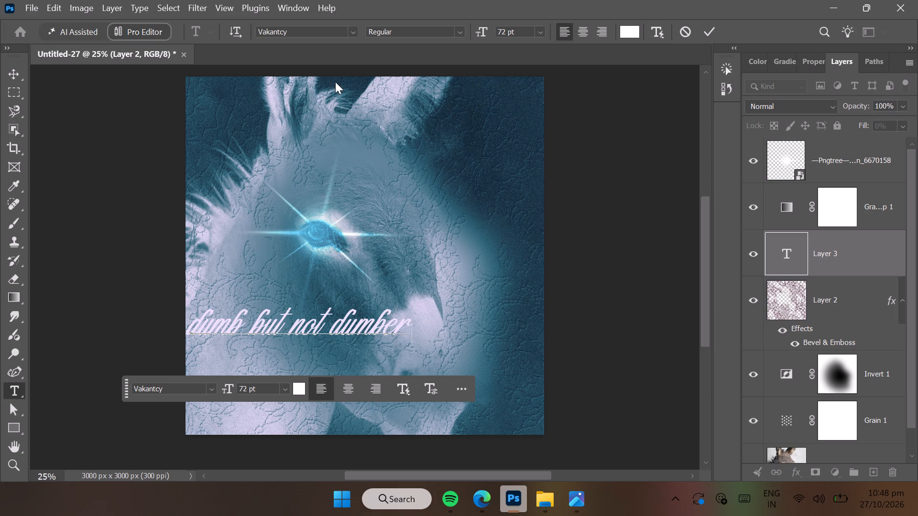
right_click(825, 252)
right_click(841, 253)
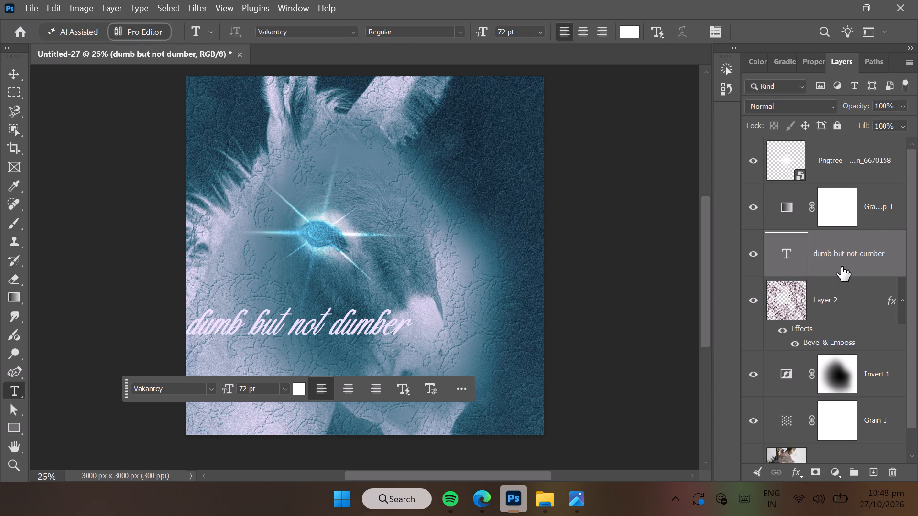
right_click(849, 264)
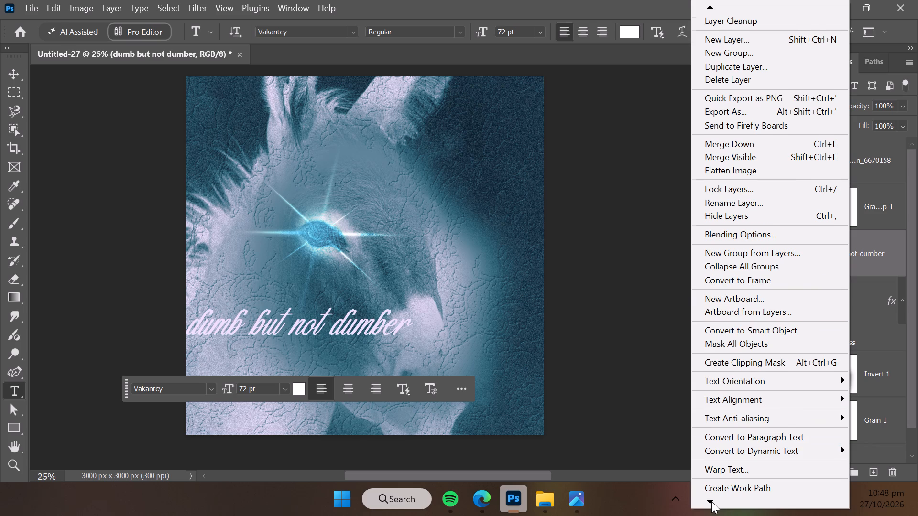
triple_click(711, 501)
left_click(711, 501)
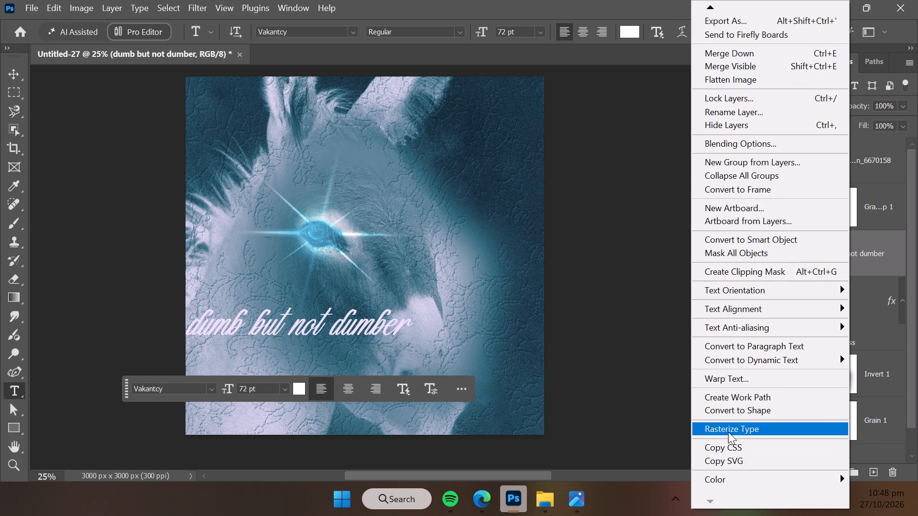
left_click(727, 430)
Move the "dumb but not dumber" text over the donkey's face and rotate it to exactly -90°.
left_click(13, 75)
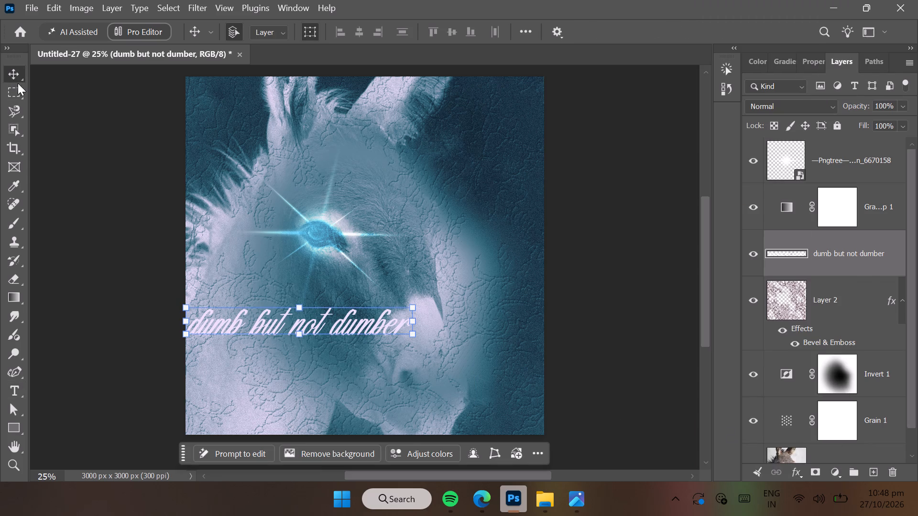
left_click_drag(235, 331, 238, 329)
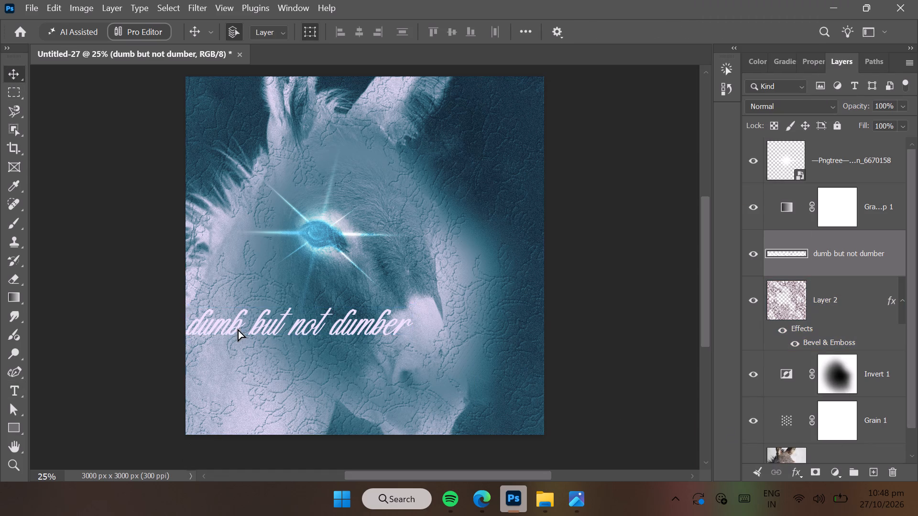
left_click_drag(238, 329, 328, 290)
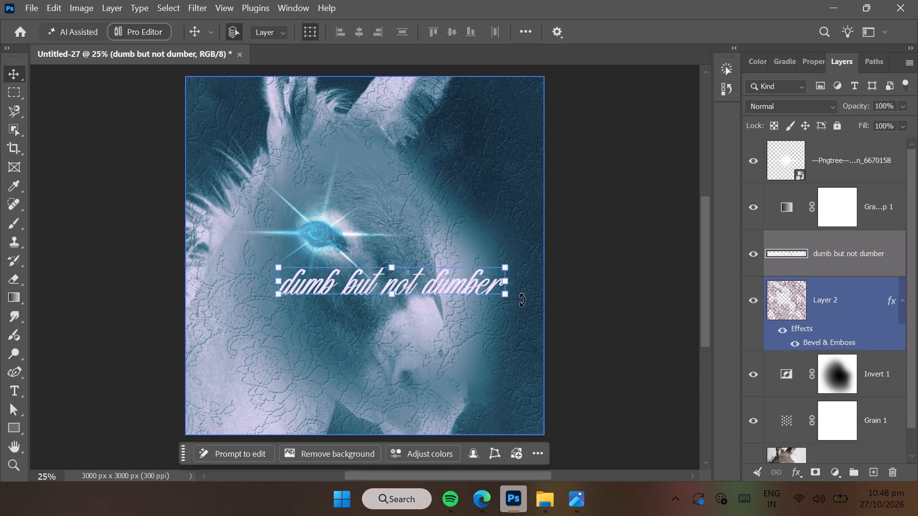
left_click_drag(521, 300, 423, 213)
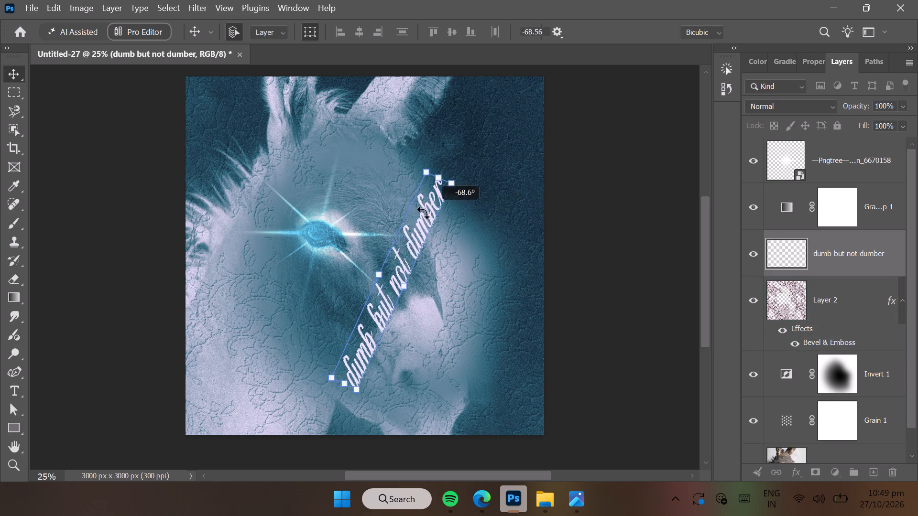
left_click_drag(423, 213, 398, 223)
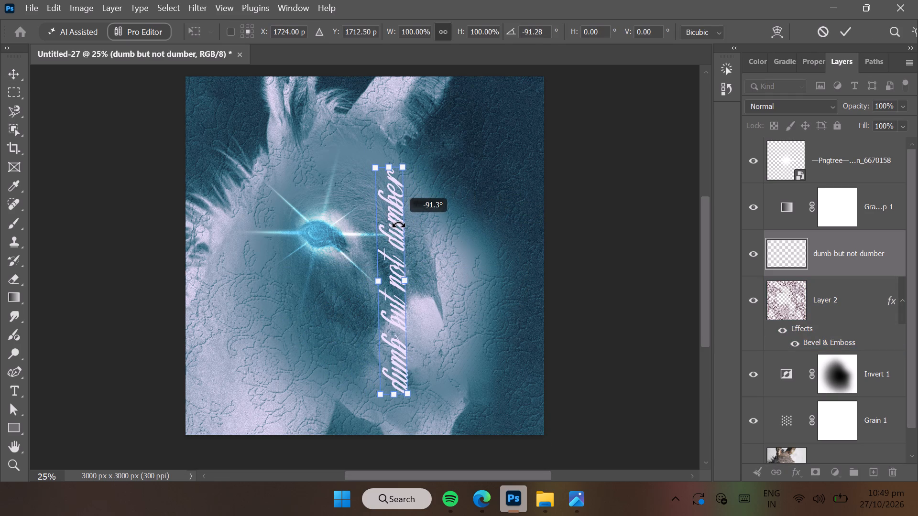
left_click_drag(398, 223, 399, 223)
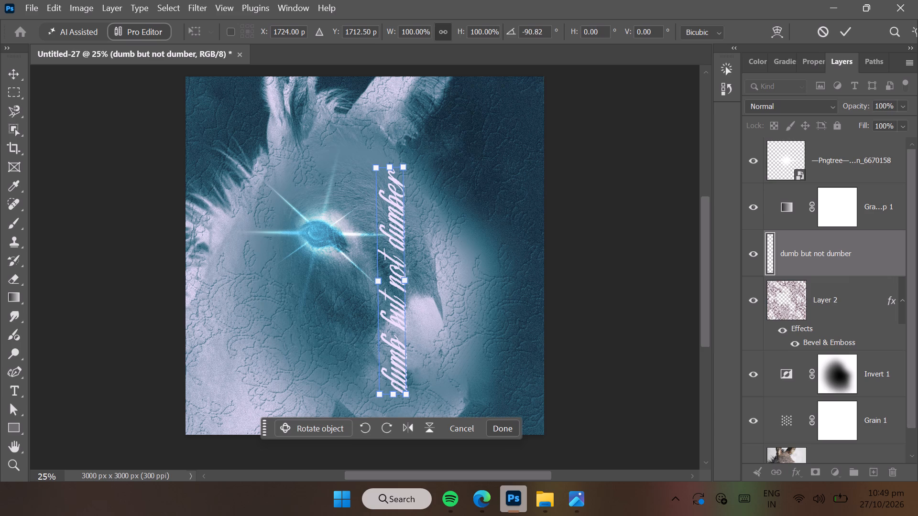
left_click_drag(534, 34, 553, 35)
key("BackSpace")
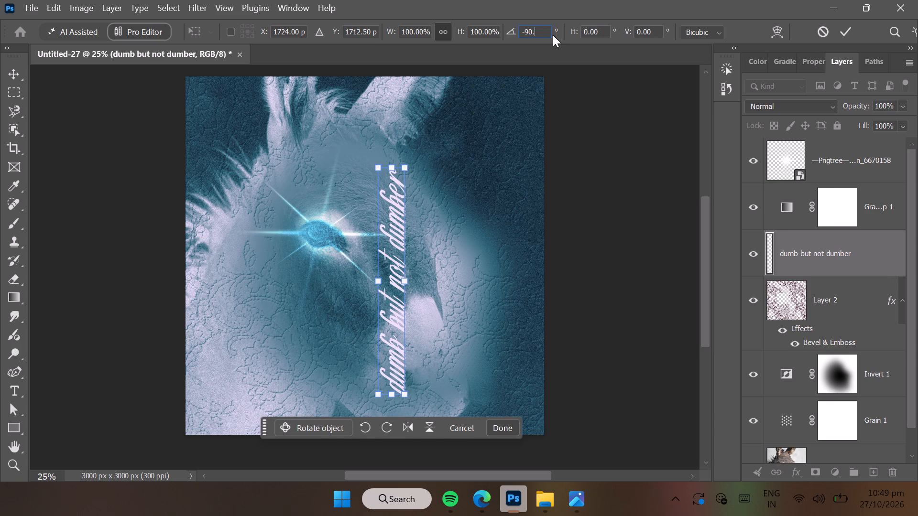
key("Return")
Move the vertical "dumb but not dumber" text to the canvas's right edge and enlarge it to about 158%, spanning the full canvas height.
left_click_drag(391, 169, 395, 150)
left_click_drag(394, 167, 393, 156)
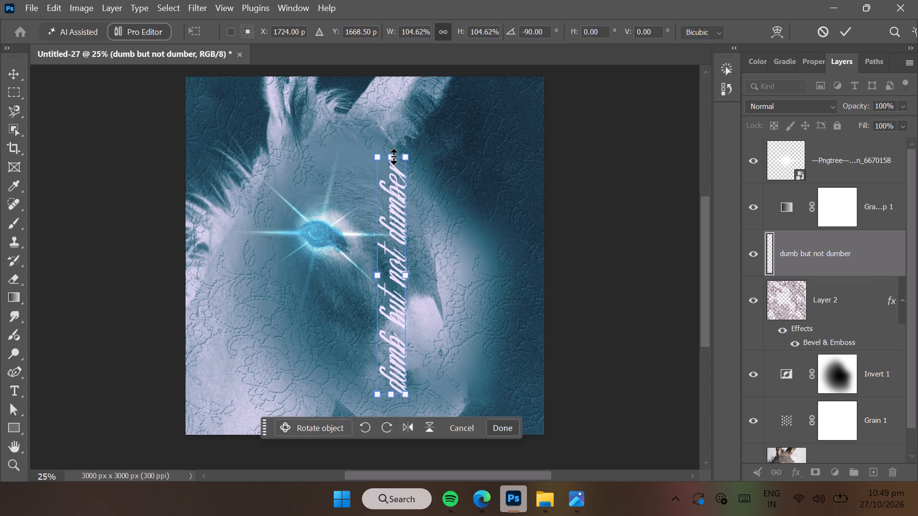
left_click_drag(393, 207, 447, 201)
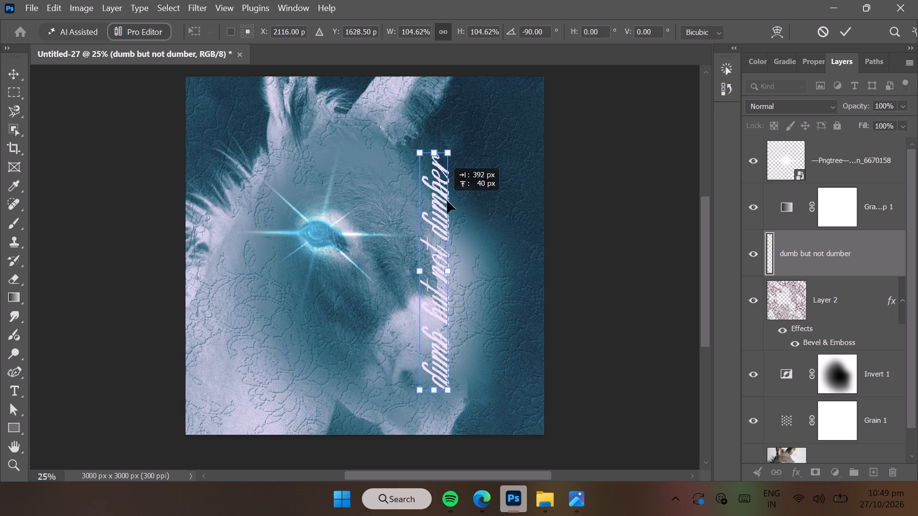
left_click_drag(447, 201, 522, 195)
left_click_drag(521, 381, 521, 395)
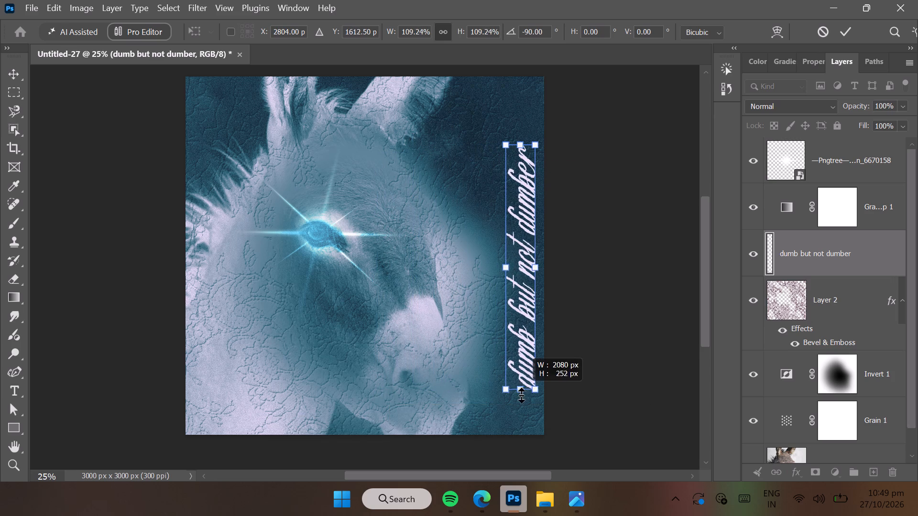
left_click_drag(521, 395, 511, 431)
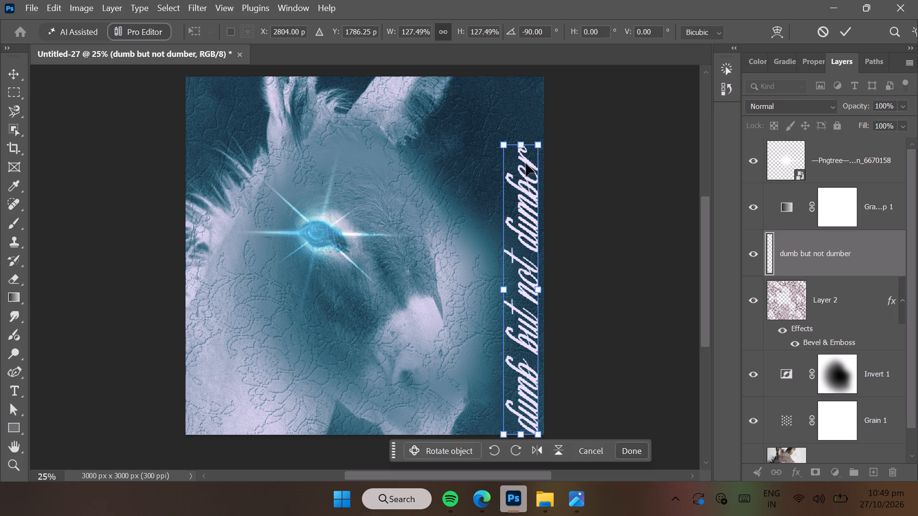
left_click_drag(519, 141, 512, 93)
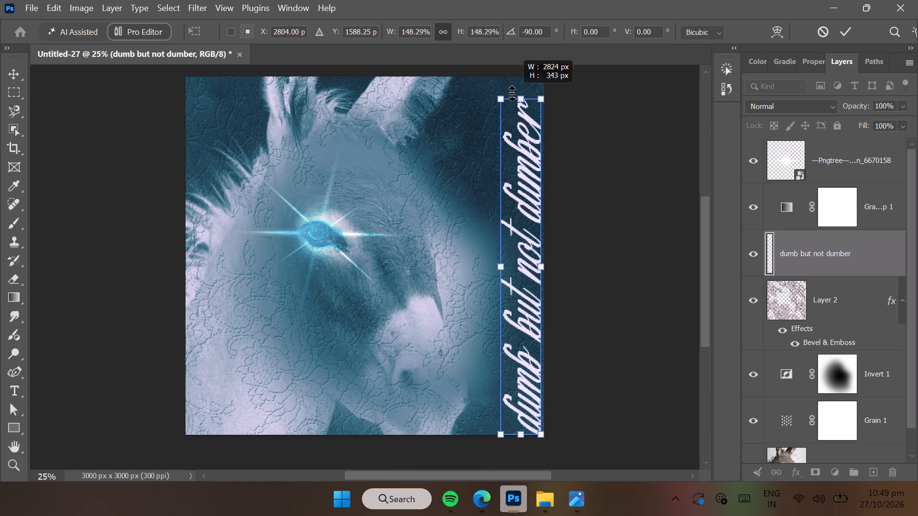
left_click_drag(512, 93, 512, 74)
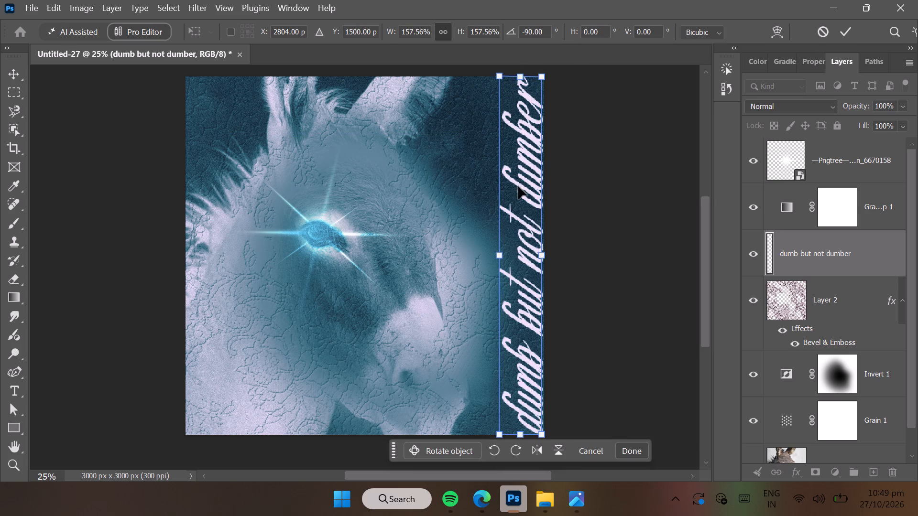
left_click_drag(518, 183, 513, 183)
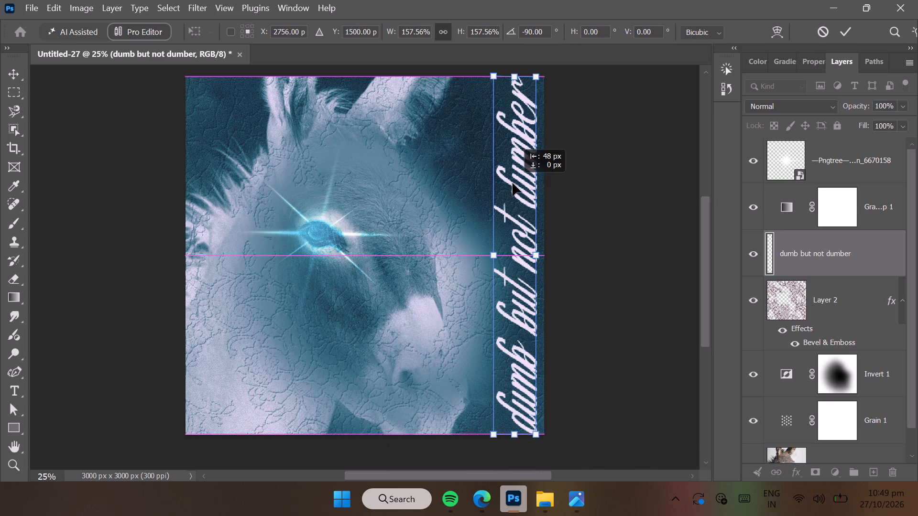
left_click_drag(513, 183, 512, 182)
Scale the vertical text down to about 150%, leaving small margins at the canvas's top and bottom, and apply the transform.
right_click_drag(511, 189, 507, 216)
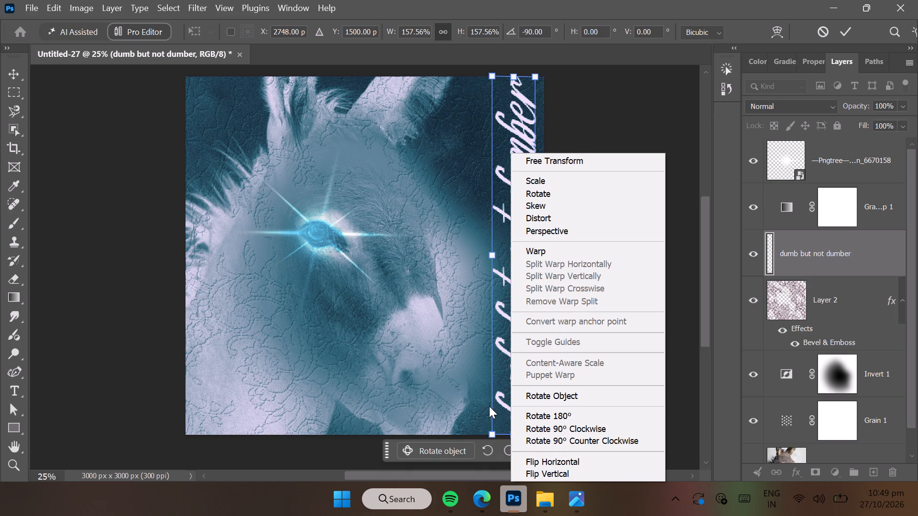
left_click(495, 436)
left_click_drag(493, 434, 499, 424)
left_click_drag(495, 433, 497, 429)
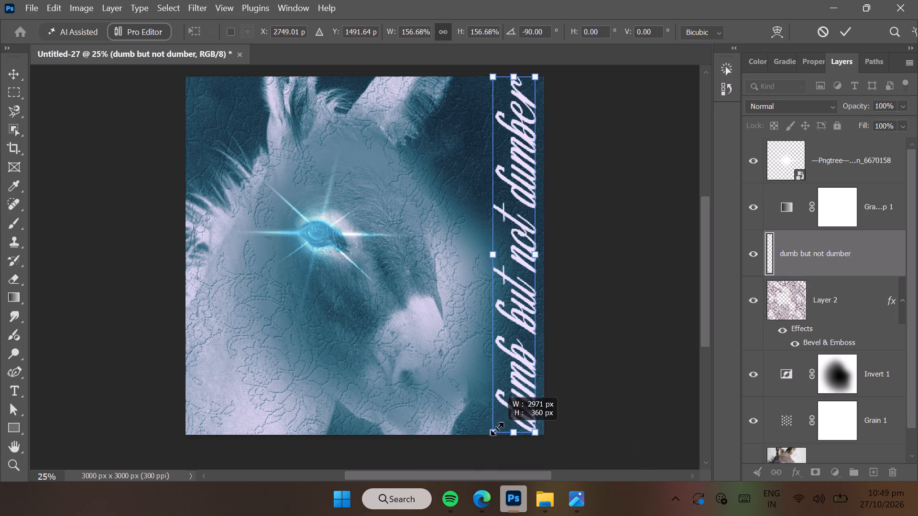
left_click_drag(497, 429, 499, 426)
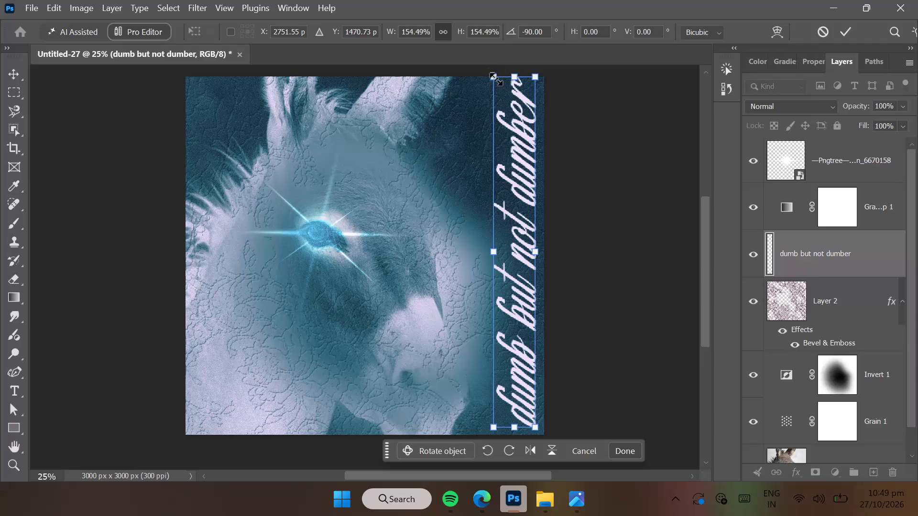
left_click_drag(496, 79, 500, 89)
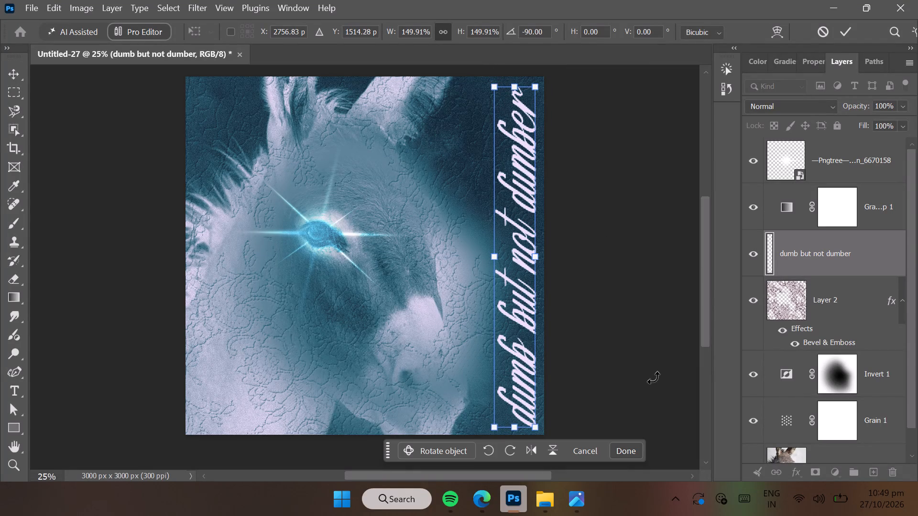
left_click(633, 452)
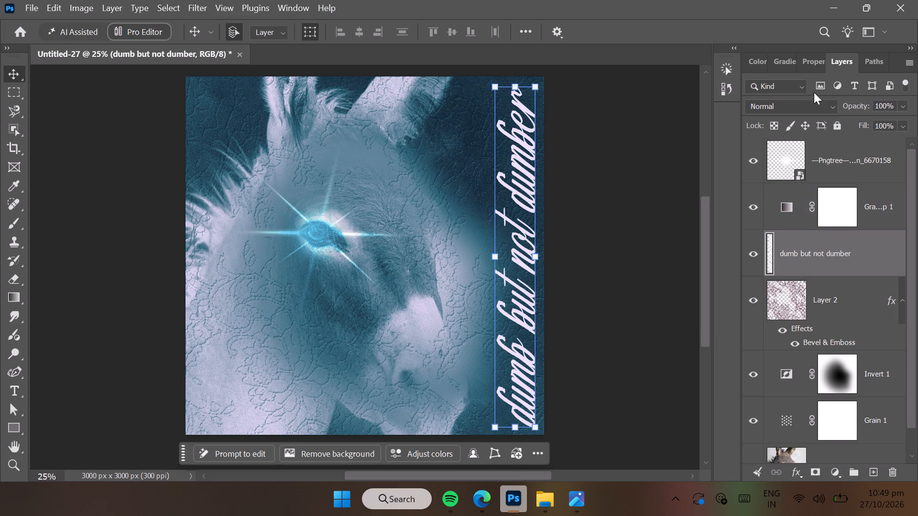
Set the blend mode of the "dumb but not dumber" layer to Overlay.
left_click(811, 108)
left_click(803, 269)
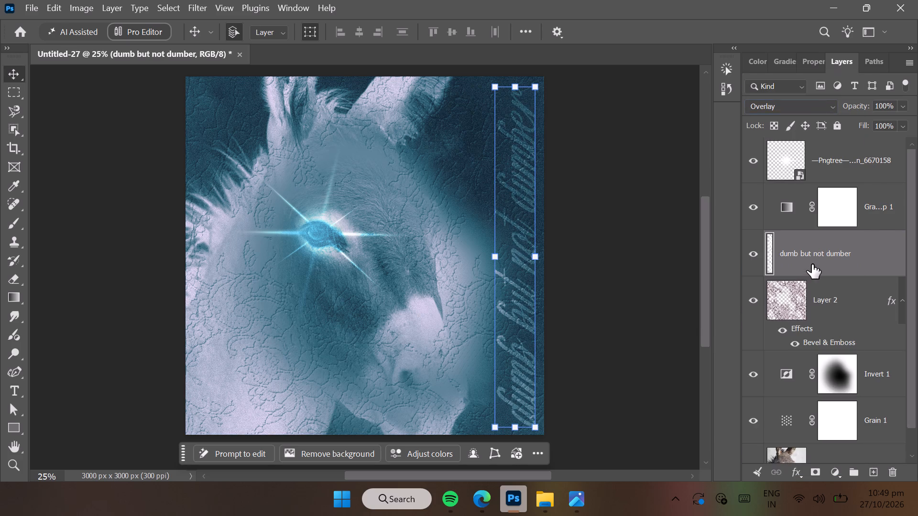
Add a Bevel & Emboss effect to the "dumb but not dumber" layer with its existing settings.
right_click(813, 263)
left_click(835, 253)
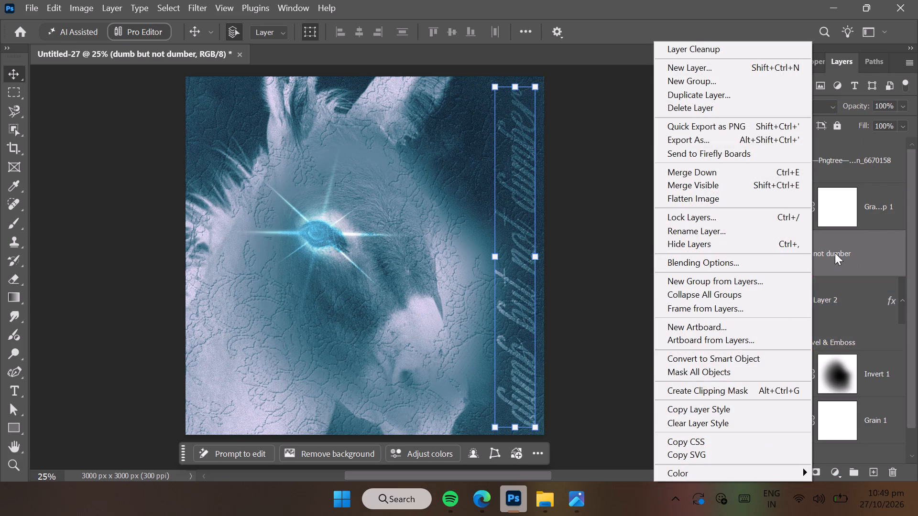
left_click(781, 260)
double_click(770, 265)
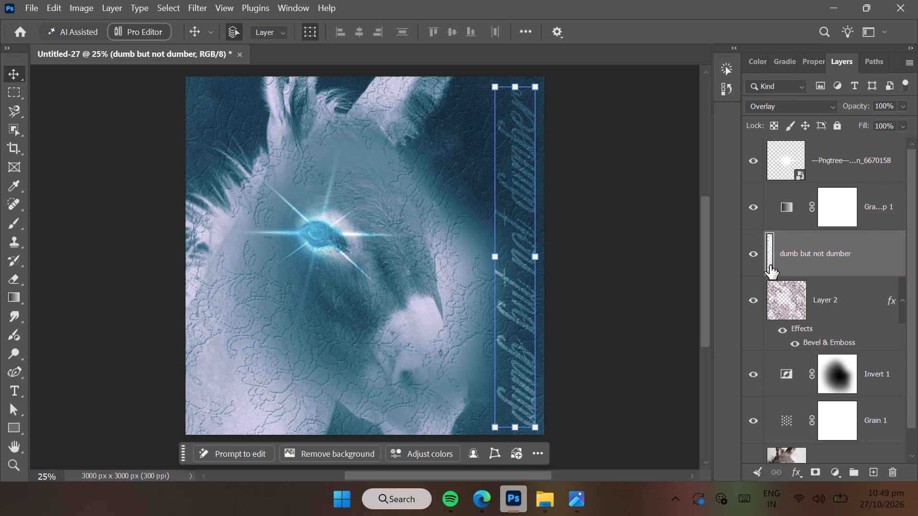
double_click(780, 255)
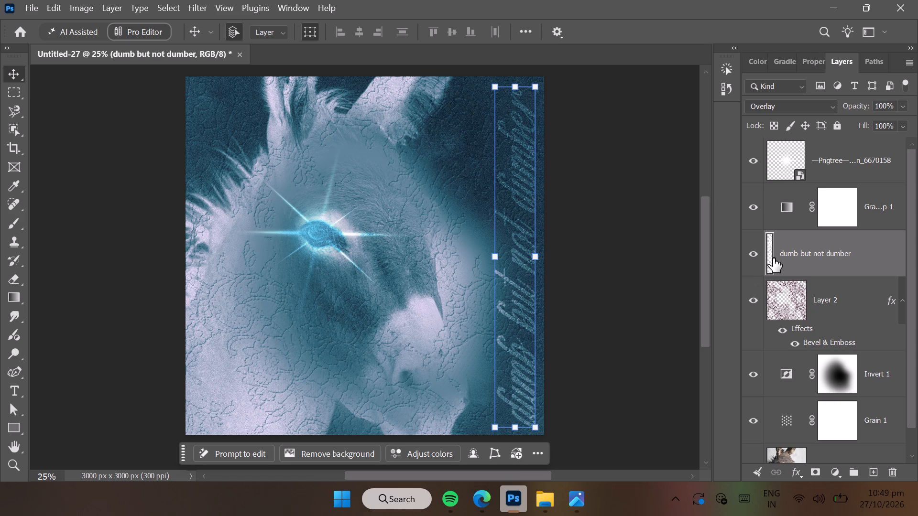
left_click(773, 261)
left_click(372, 95)
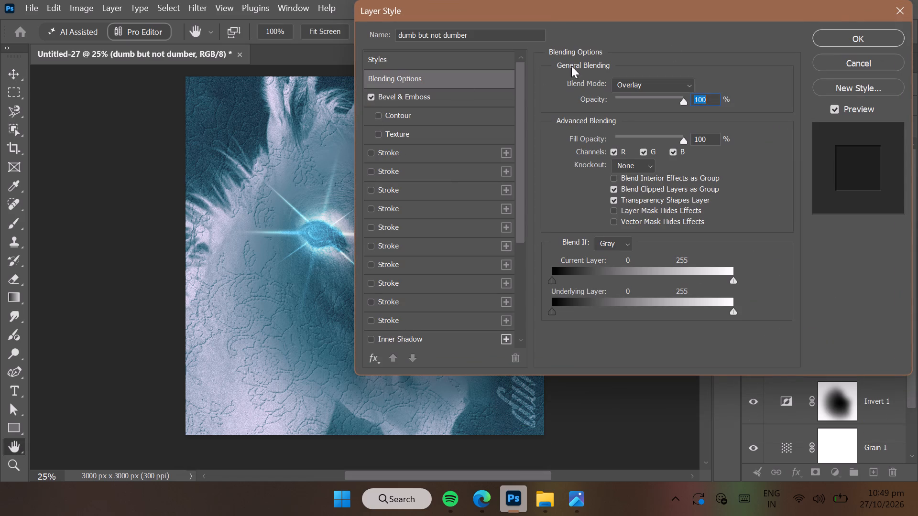
left_click(843, 42)
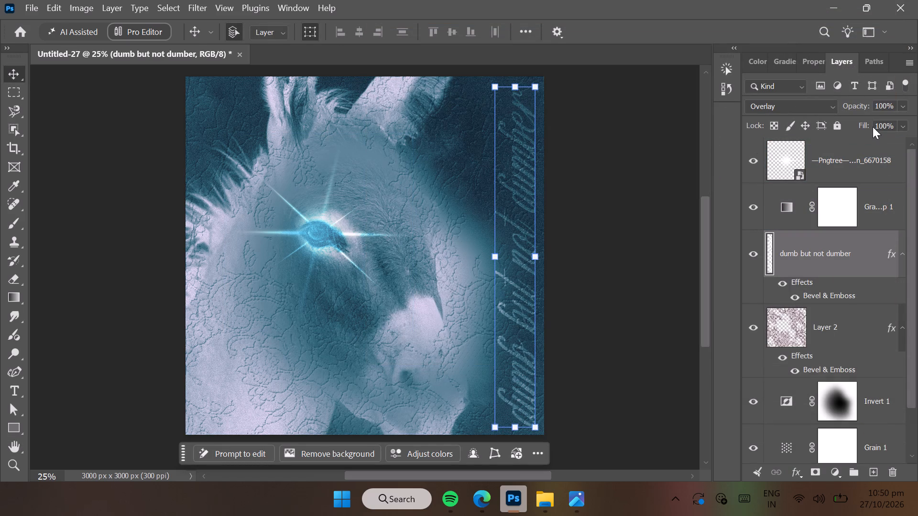
Try the "dumb but not dumber" layer's fill at 0% and 59%, and set it to 86%.
left_click_drag(865, 128, 729, 130)
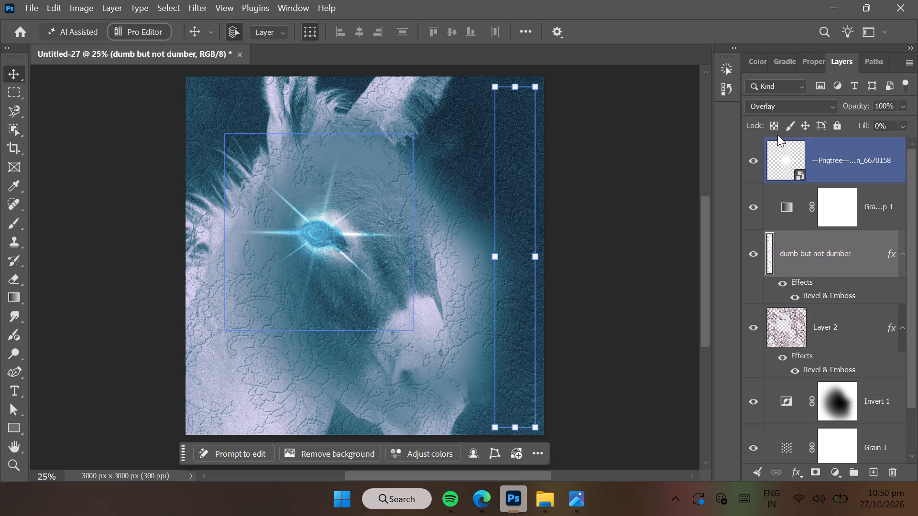
left_click_drag(862, 124, 896, 115)
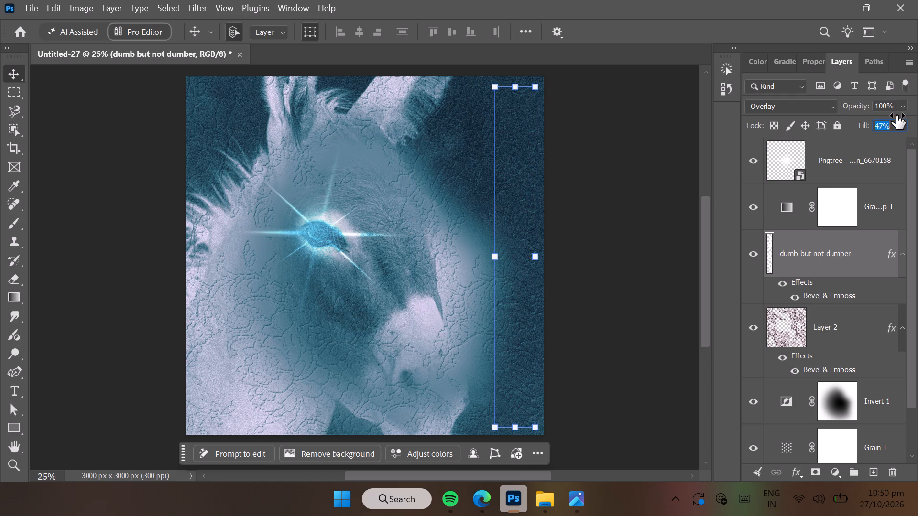
left_click_drag(896, 115, 904, 114)
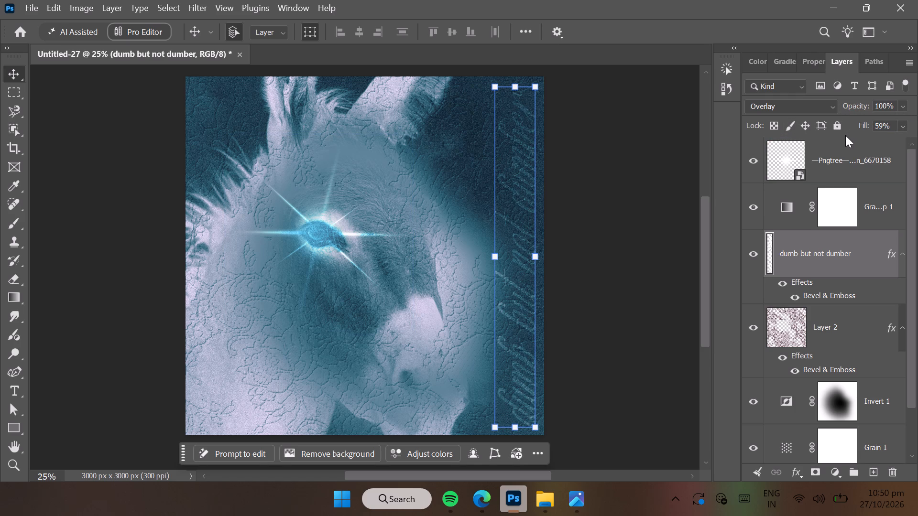
left_click_drag(865, 125, 885, 124)
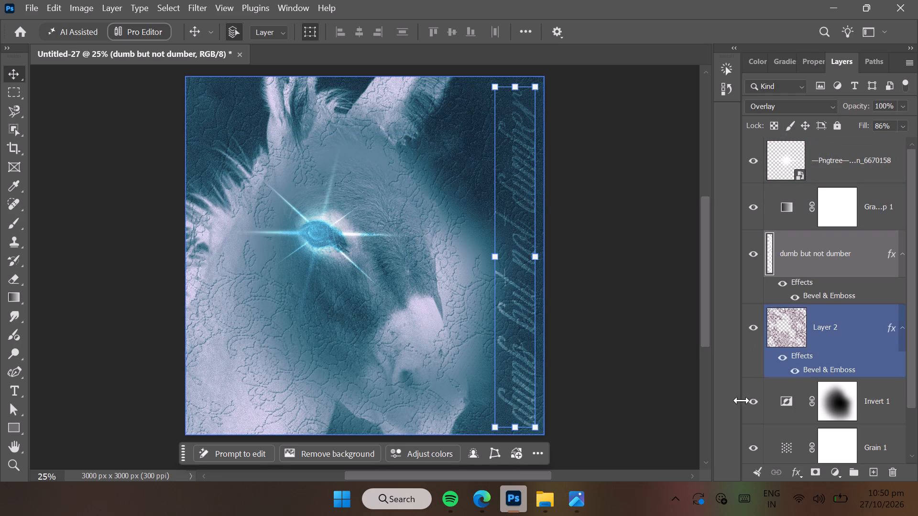
left_click(677, 411)
Switch to Photos and browse the downloaded images for an overlay texture to use in the design.
left_click(548, 501)
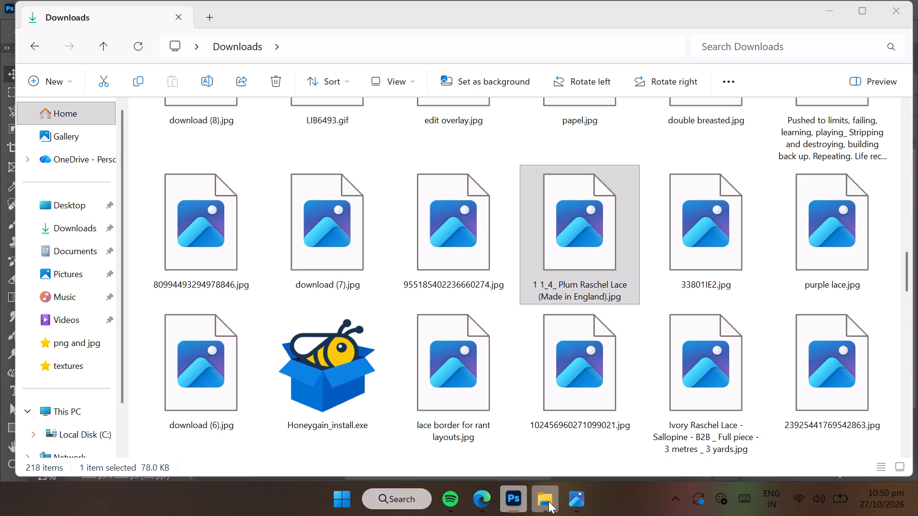
left_click(568, 494)
key("Left")
key("Left")
key("Left")
key("Left")
key("Left")
key("Left")
key("Left")
key("Left")
key("Left")
key("Left")
key("Left")
key("Left")
key("Left")
key("Left")
key("Left")
key("Left")
key("Left")
key("Left")
key("Left")
key("Left")
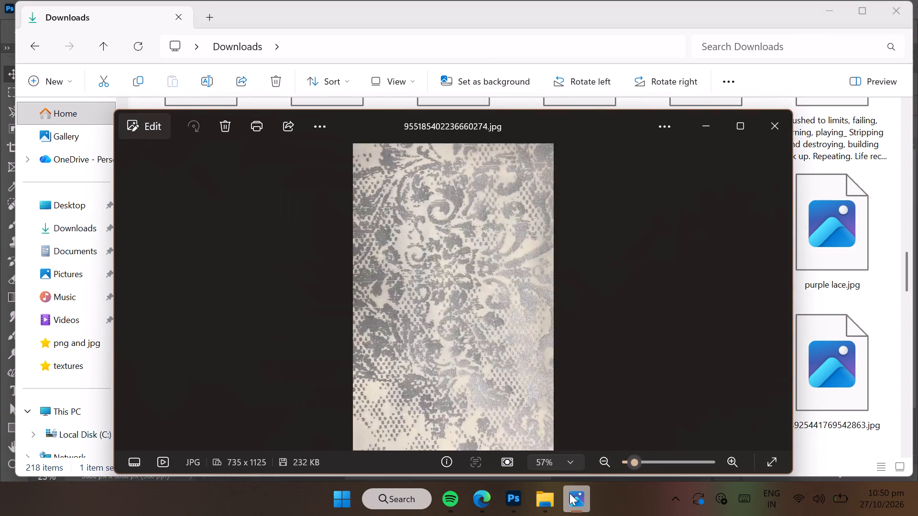
key("Left")
key("Left")
key("Right")
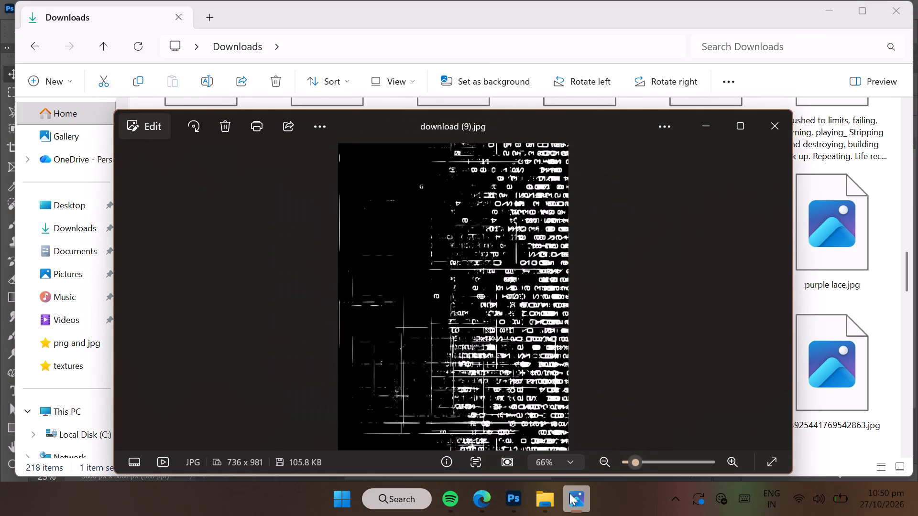
key("Right")
key("Right")
key("Left")
key("Left")
key("Left")
key("Left")
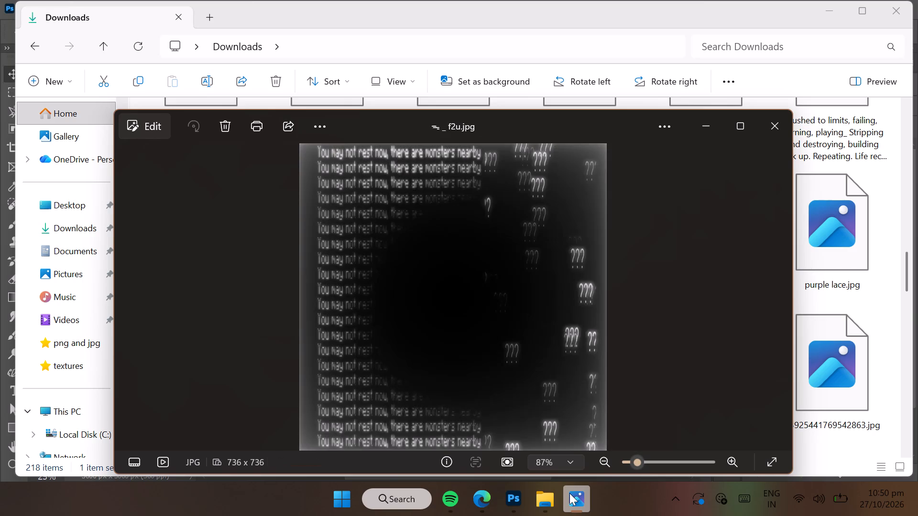
key("Left")
key("Right")
Place the f2u.jpg text overlay into the Photoshop design and enlarge it to about 105% so it extends past the canvas edges.
left_click_drag(532, 397, 539, 500)
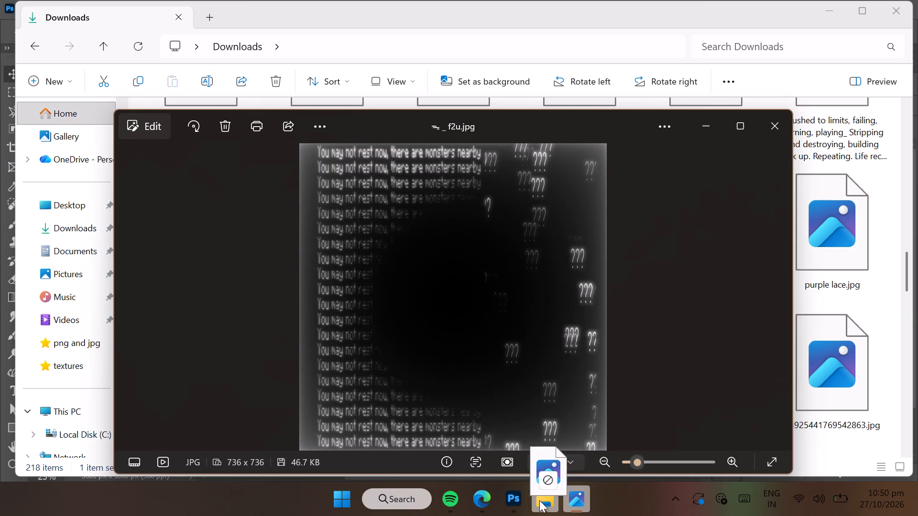
left_click_drag(539, 500, 492, 420)
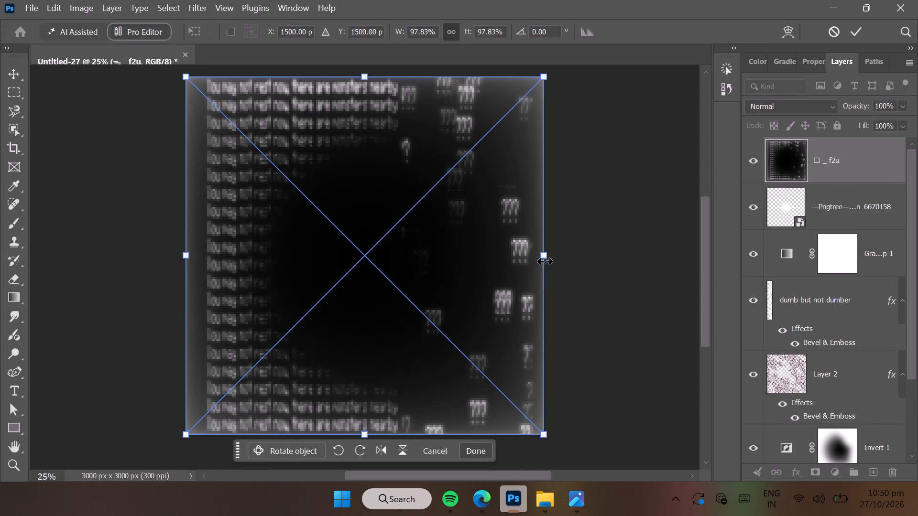
left_click_drag(546, 257, 555, 254)
left_click_drag(189, 256, 181, 257)
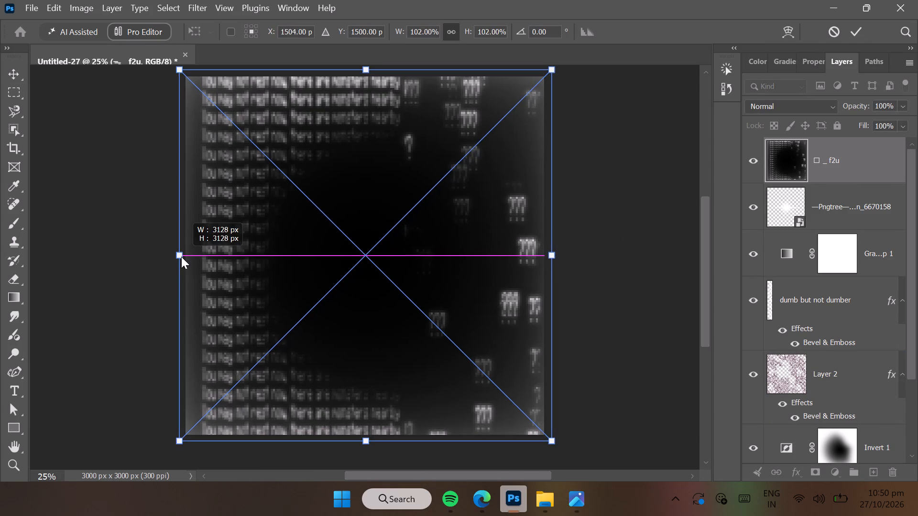
left_click_drag(181, 257, 172, 258)
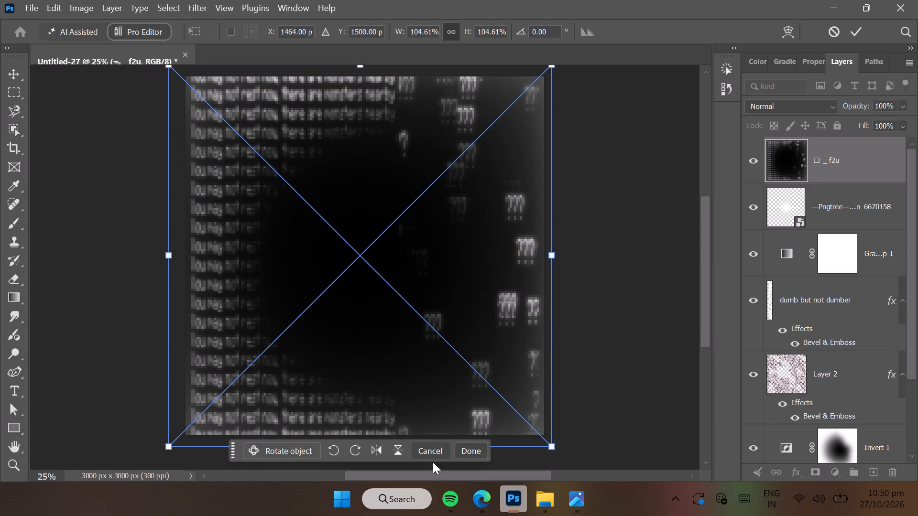
left_click(471, 446)
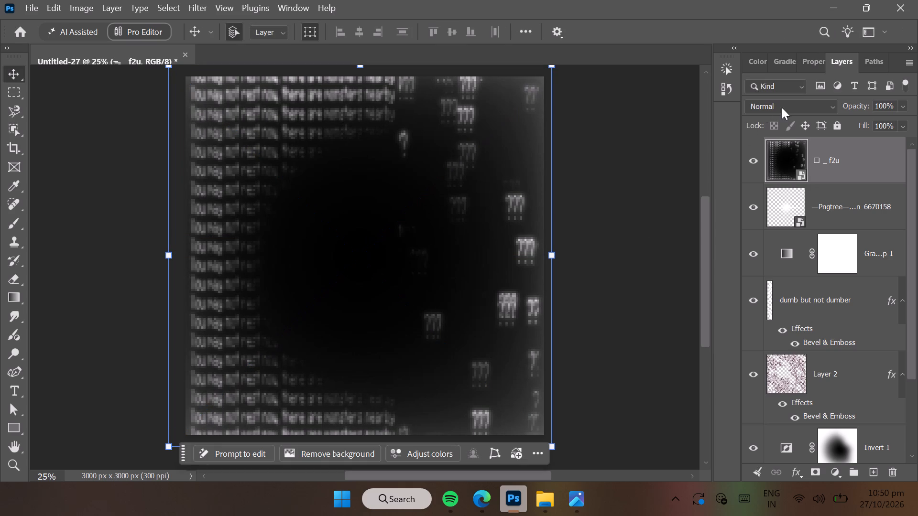
Set the f2u overlay layer's blend mode to Screen and deselect the layer.
left_click(782, 107)
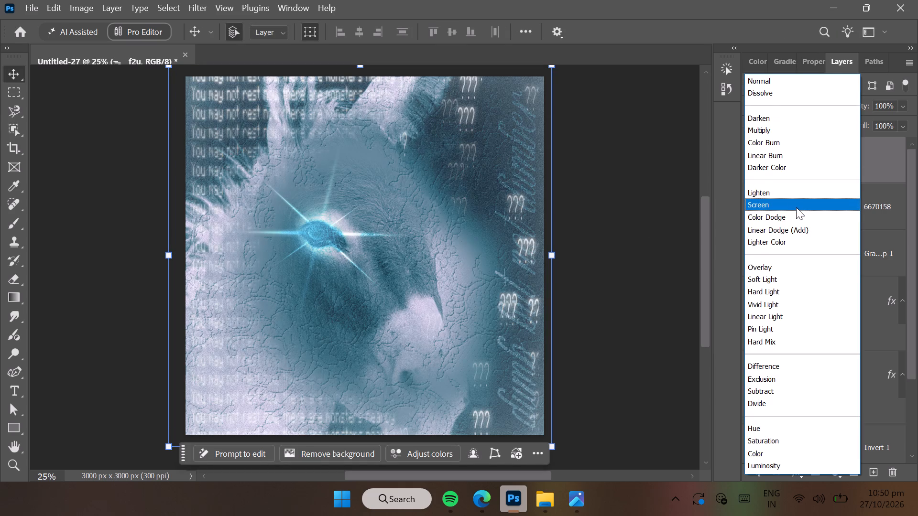
left_click(796, 207)
left_click(655, 344)
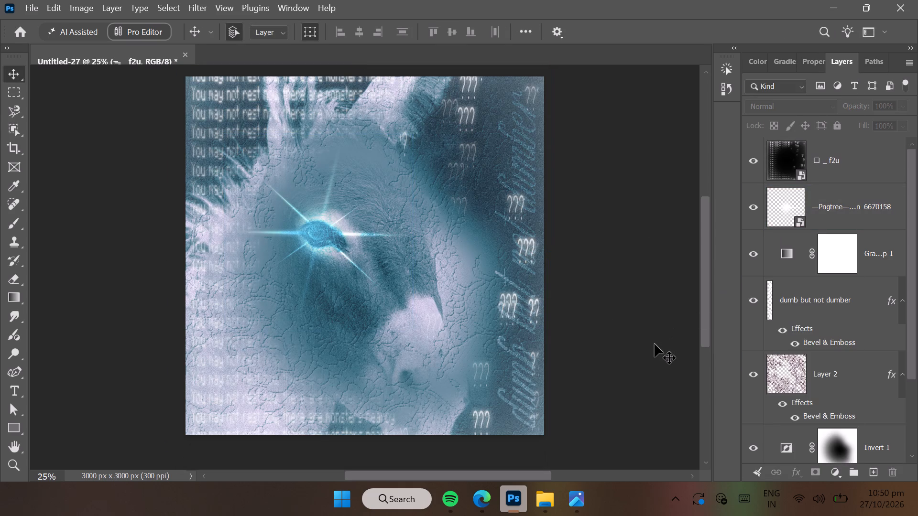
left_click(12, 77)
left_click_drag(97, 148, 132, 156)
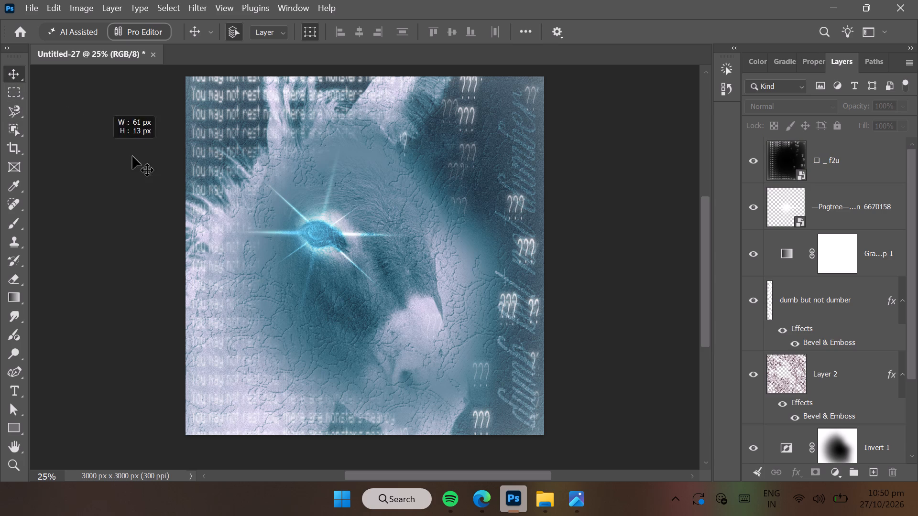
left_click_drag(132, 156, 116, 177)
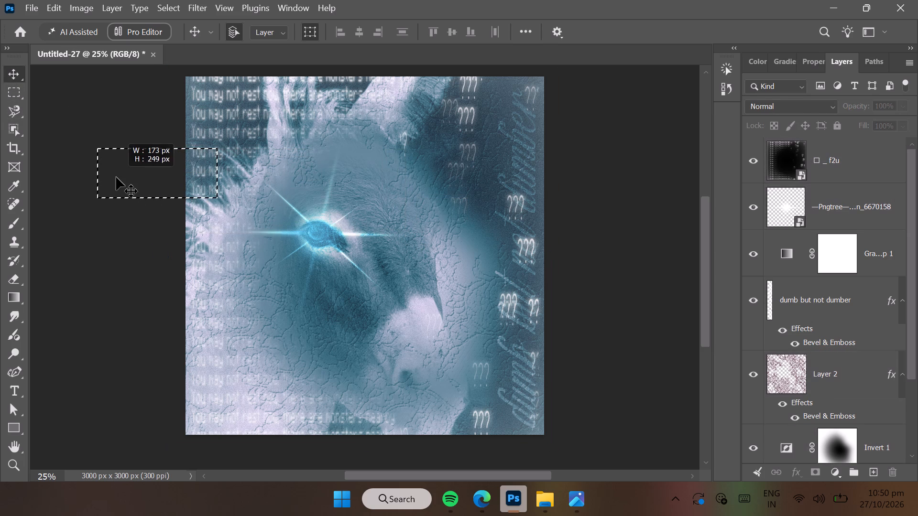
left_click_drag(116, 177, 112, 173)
Make a rectangular selection around the whole canvas and rasterize the f2u text overlay layer.
left_click(15, 86)
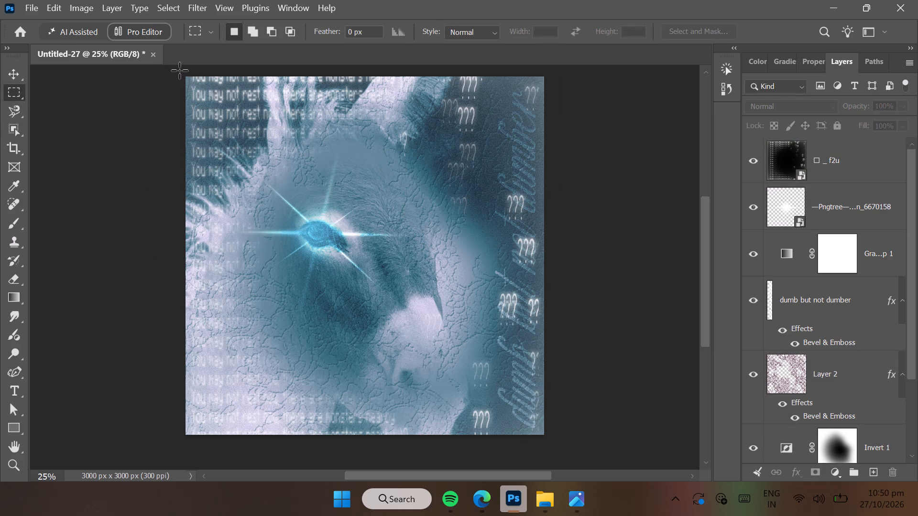
left_click_drag(177, 68, 588, 443)
left_click(778, 162)
right_click(779, 162)
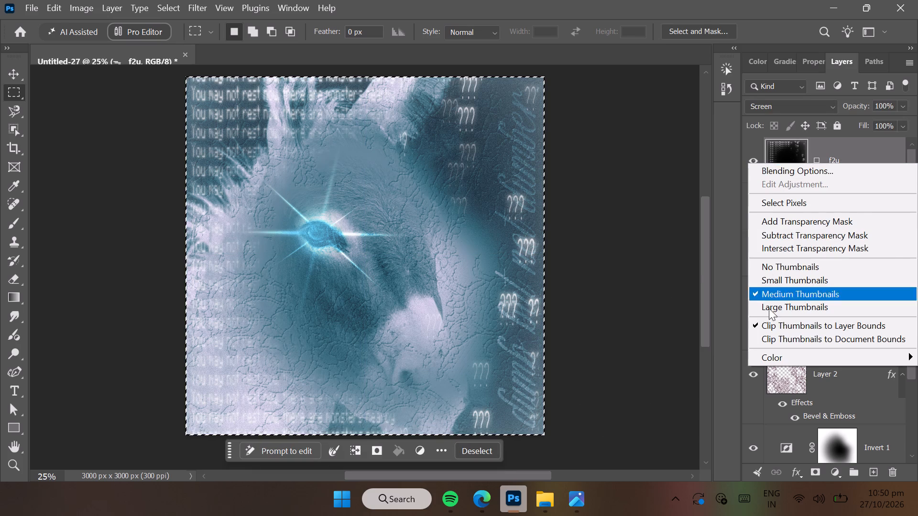
right_click(831, 153)
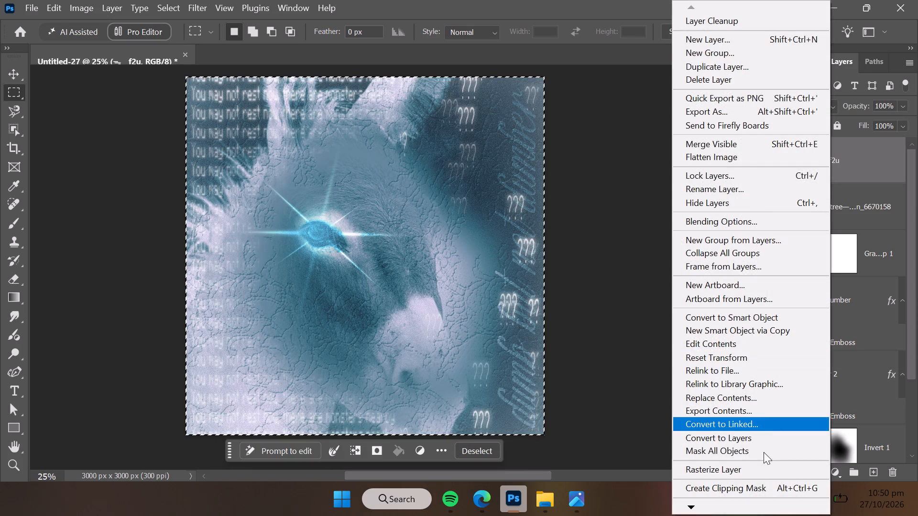
left_click(762, 465)
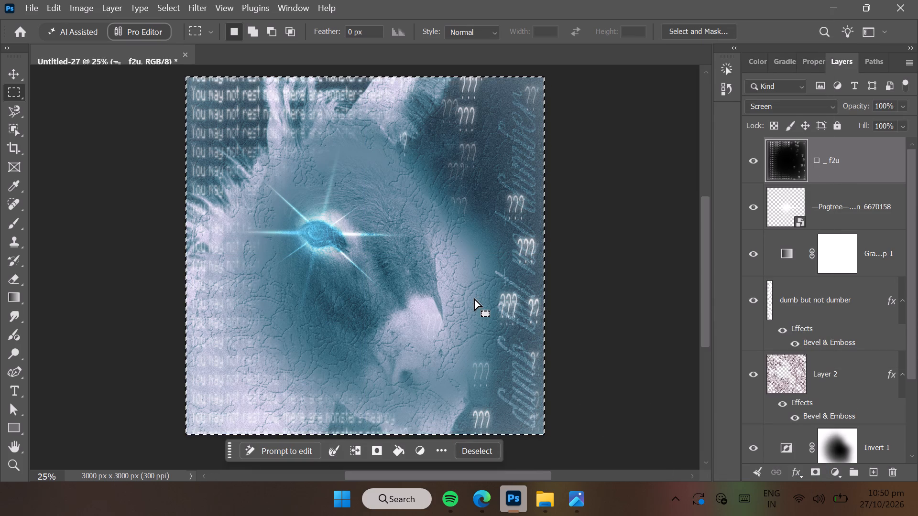
Cut the canvas-sized area of the f2u overlay, paste it as a new layer, and delete the leftover f2u layer.
key("ctrl+x")
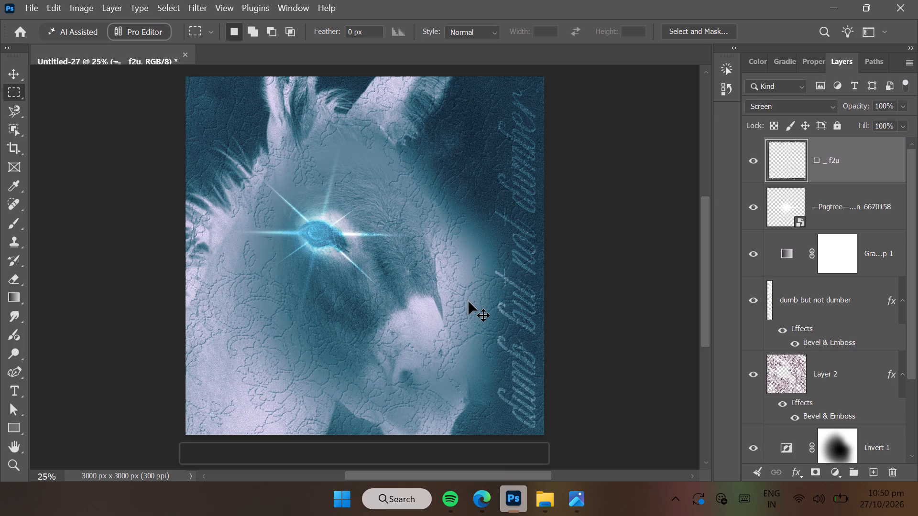
key("ctrl+v")
left_click(843, 214)
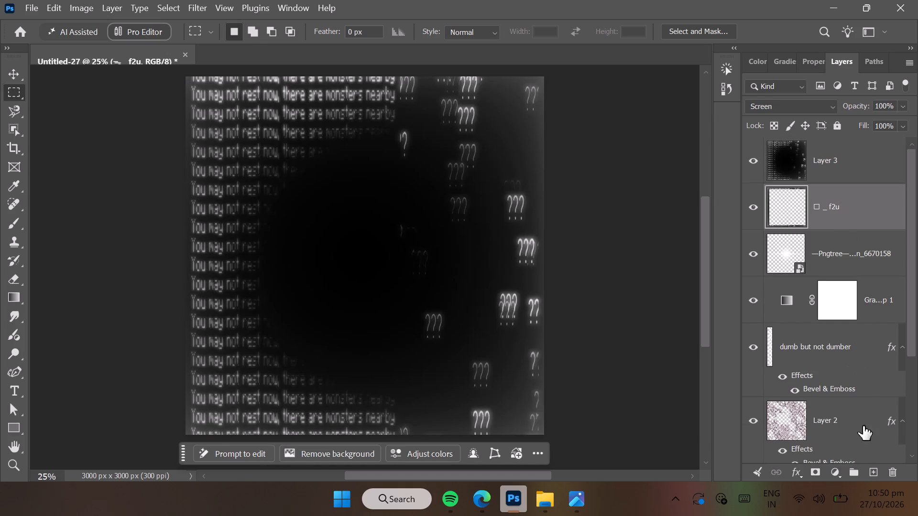
left_click(901, 464)
Try the Color Dodge blend mode on the pasted text overlay layer, and set it to Screen.
left_click(793, 150)
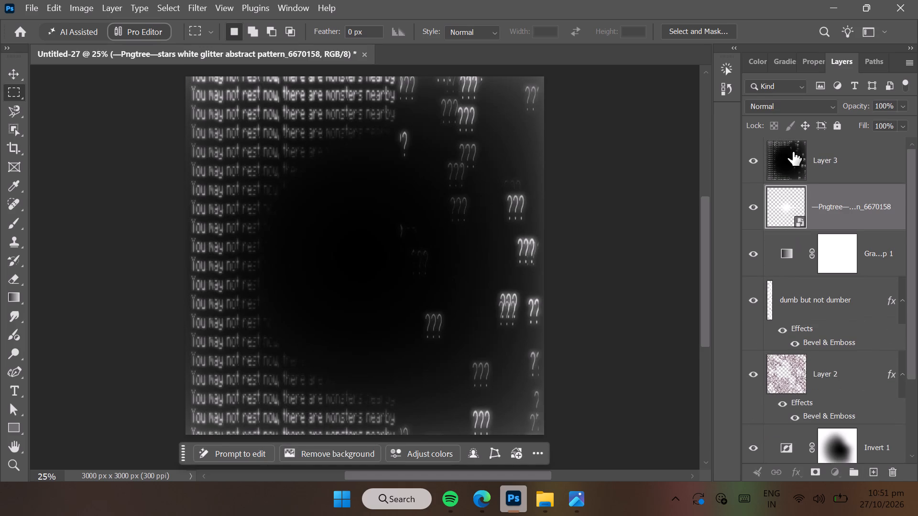
left_click(803, 97)
left_click(801, 110)
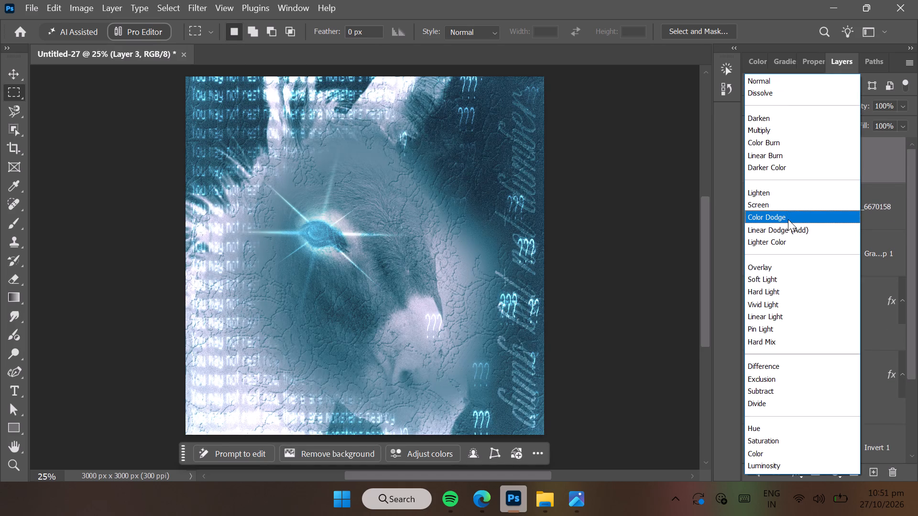
left_click(788, 219)
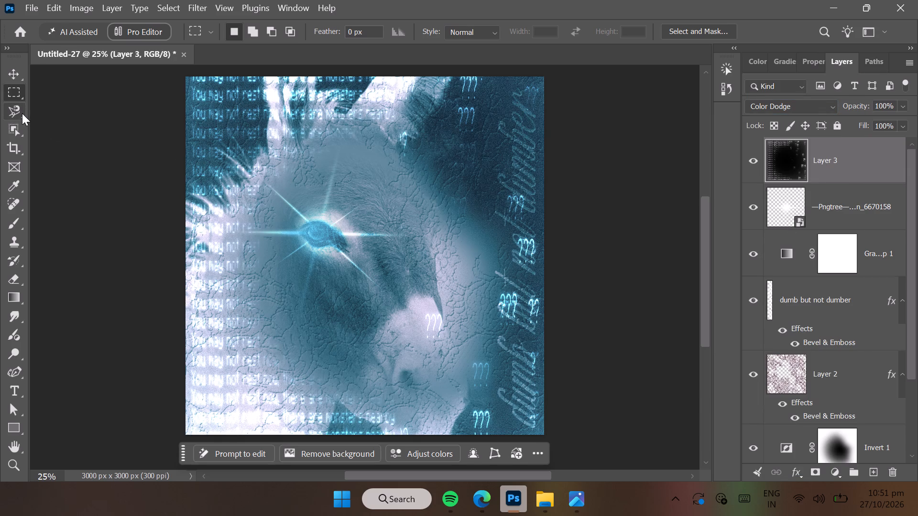
left_click(766, 104)
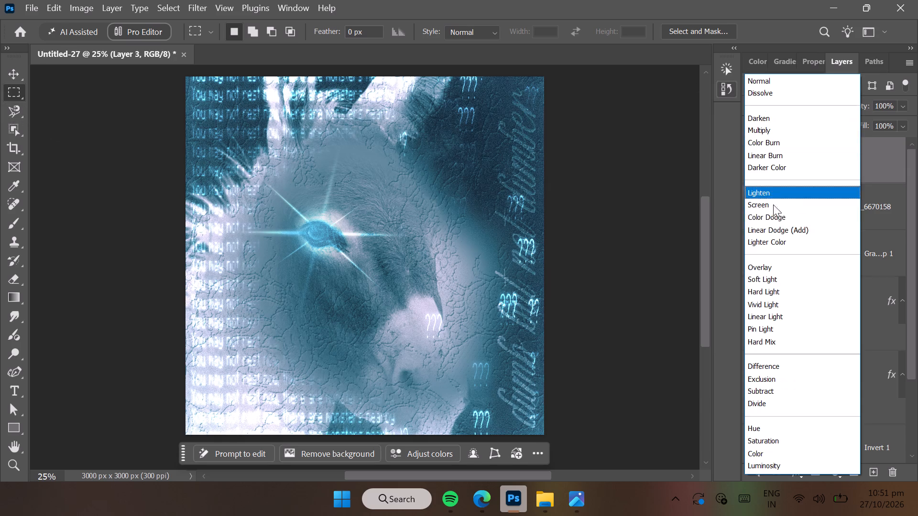
left_click(777, 204)
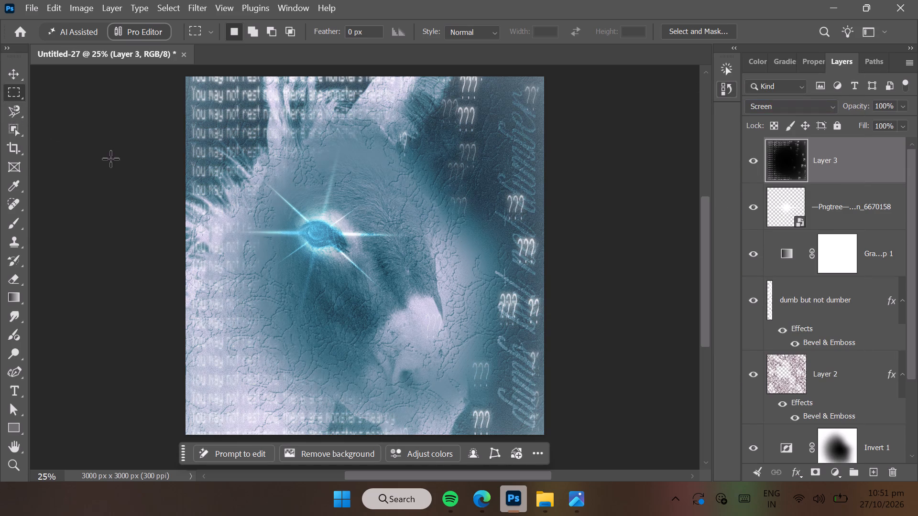
Select all the artwork layers on the canvas, scale them to 98%, and centre them at X 1500, Y 1500 px for an even border.
left_click(14, 82)
left_click_drag(147, 191, 158, 197)
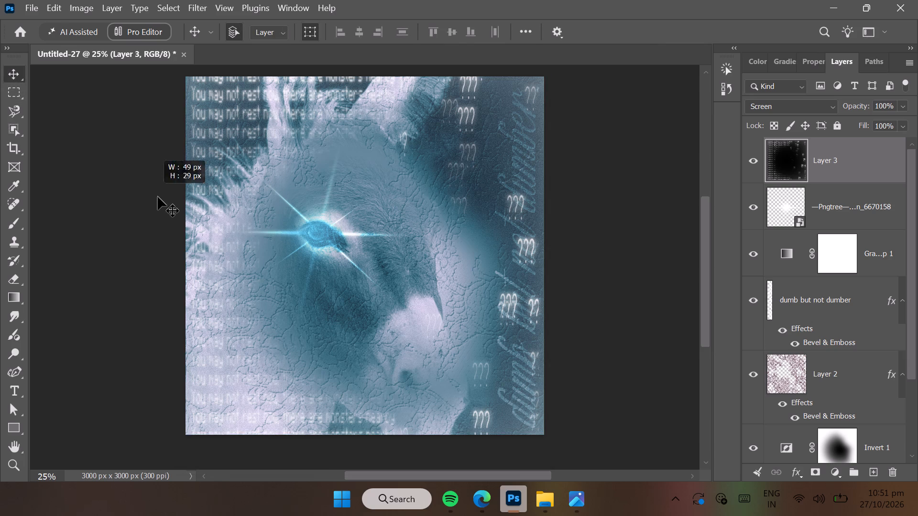
left_click_drag(158, 197, 551, 299)
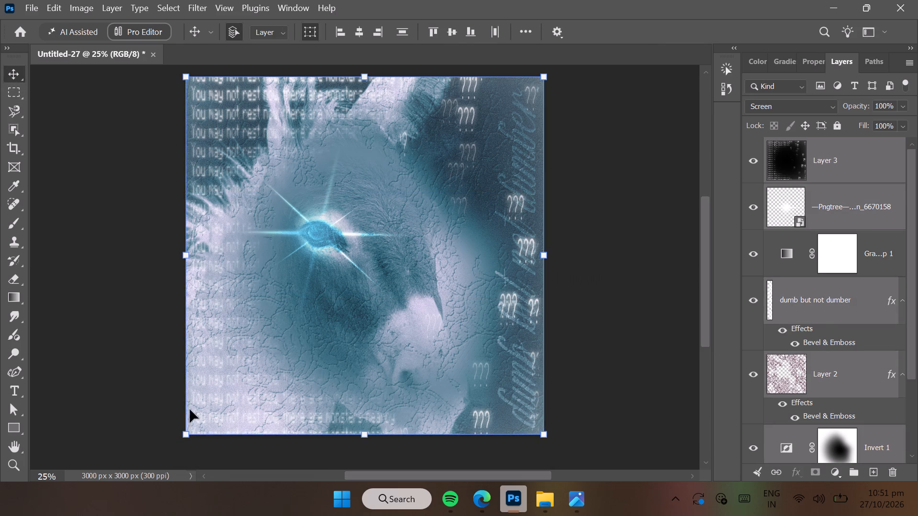
left_click_drag(186, 257, 196, 257)
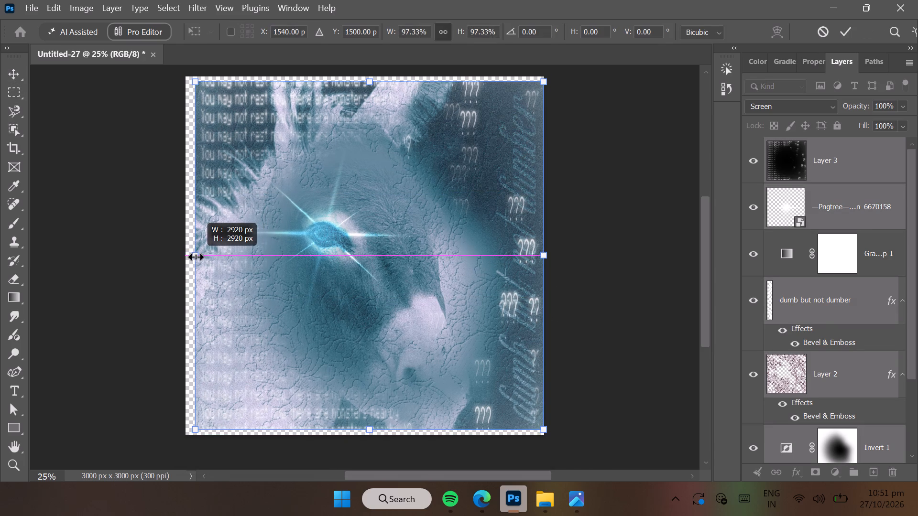
left_click_drag(196, 257, 193, 256)
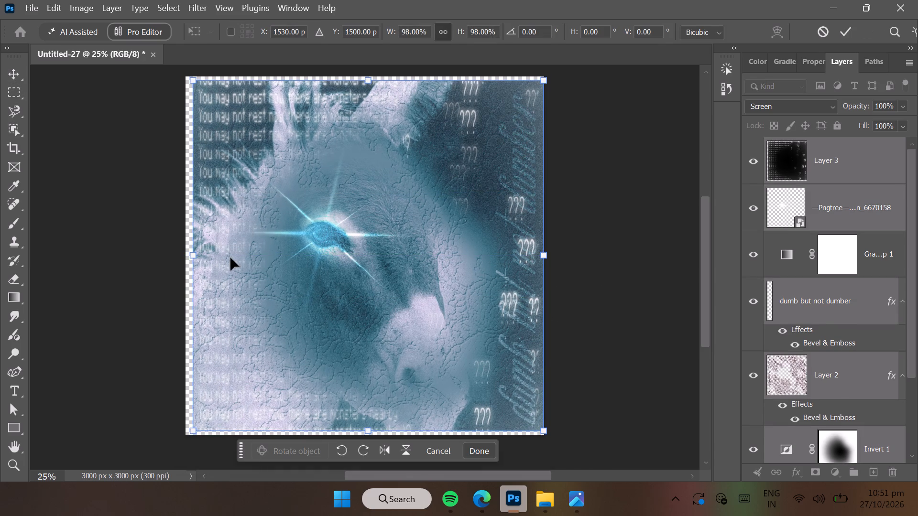
left_click(230, 258)
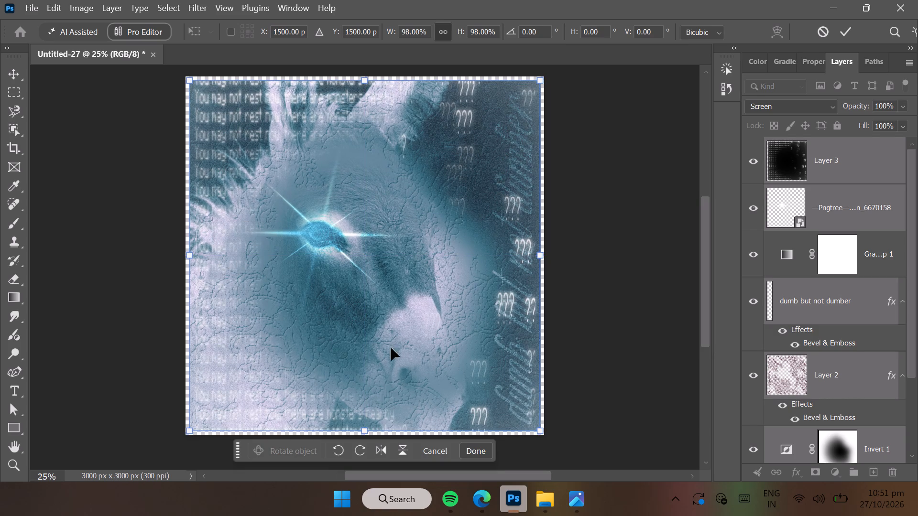
left_click(833, 265)
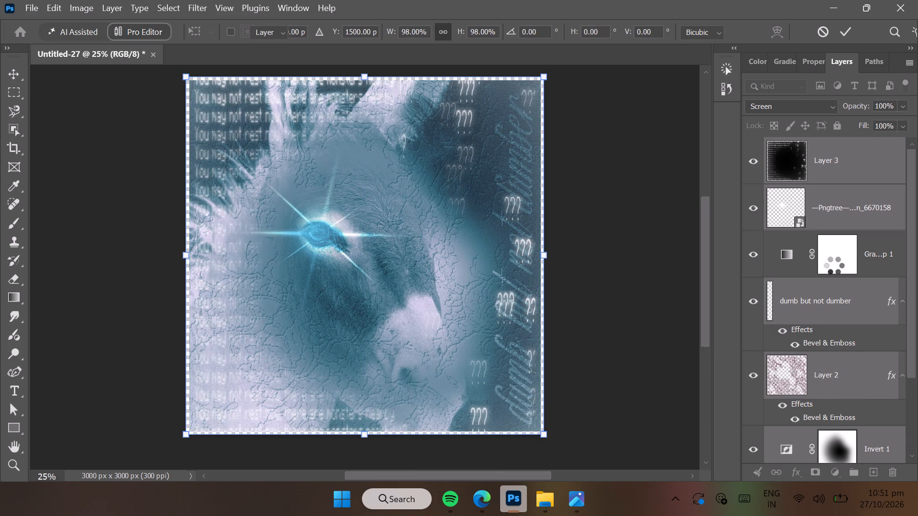
left_click(835, 253)
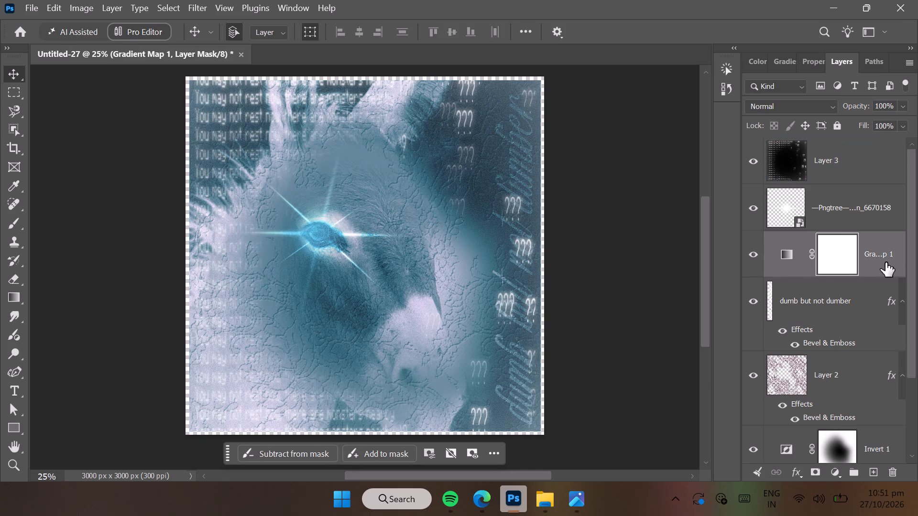
Lock the text overlay Layer 3 and the Pngtree star layer.
left_click(803, 164)
left_click(842, 123)
left_click(844, 198)
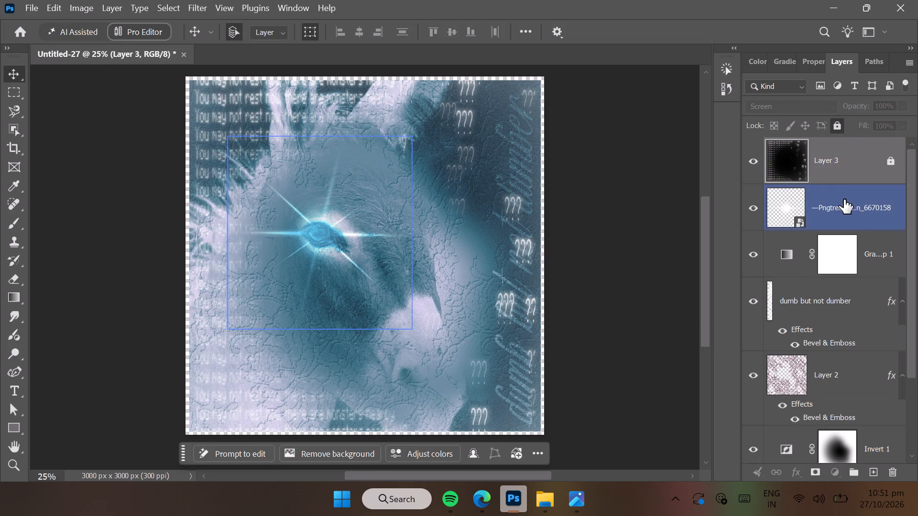
left_click(840, 121)
Select the layer mask of the Gradient Map 1 adjustment layer.
left_click(832, 253)
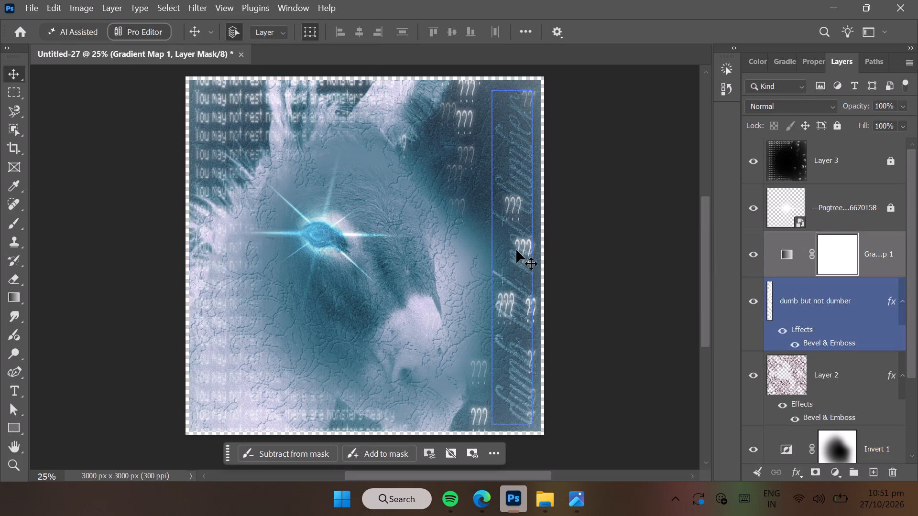
left_click(540, 249)
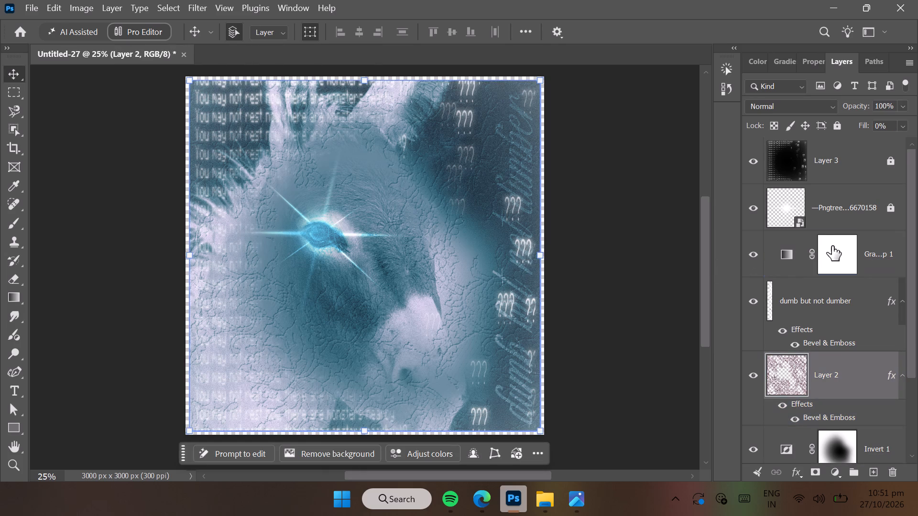
left_click(835, 246)
scroll(864, 288, "down", 10)
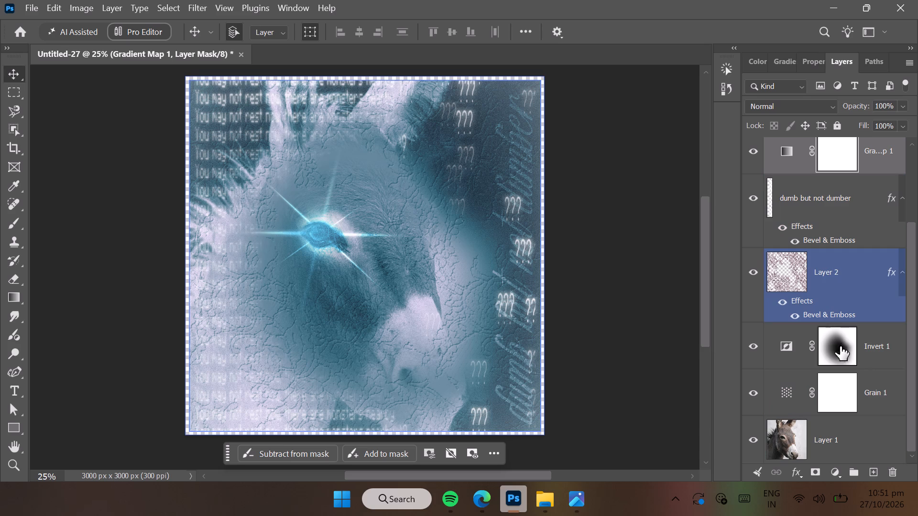
double_click(848, 164)
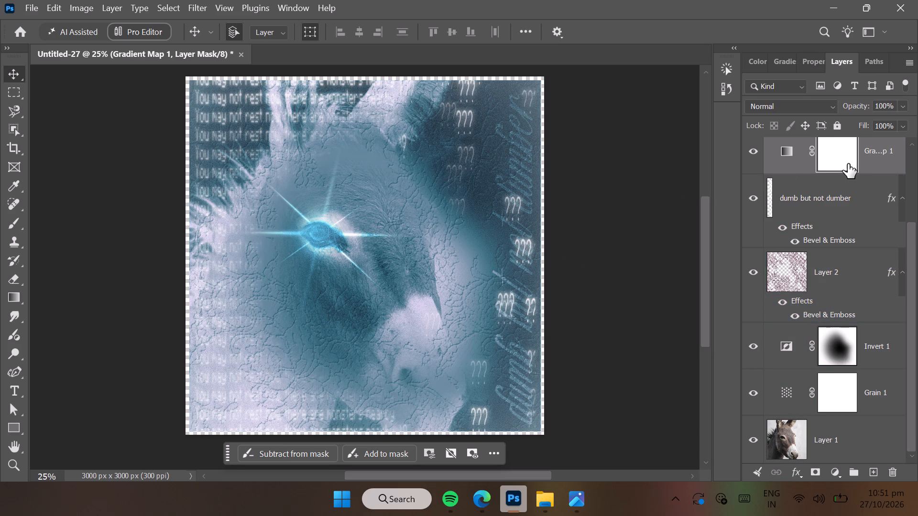